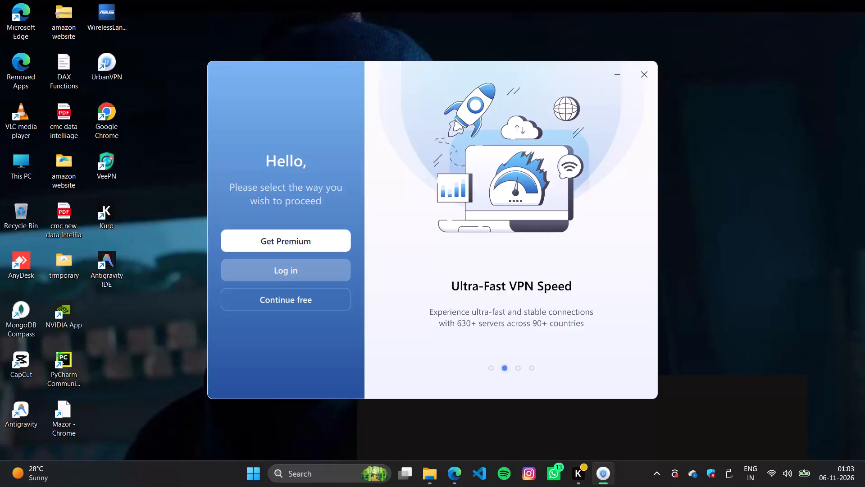
# Proceed with the free version of the VPN, without logging in or getting Premium.
pyautogui.click(283, 304)
pyautogui.click(368, 308)
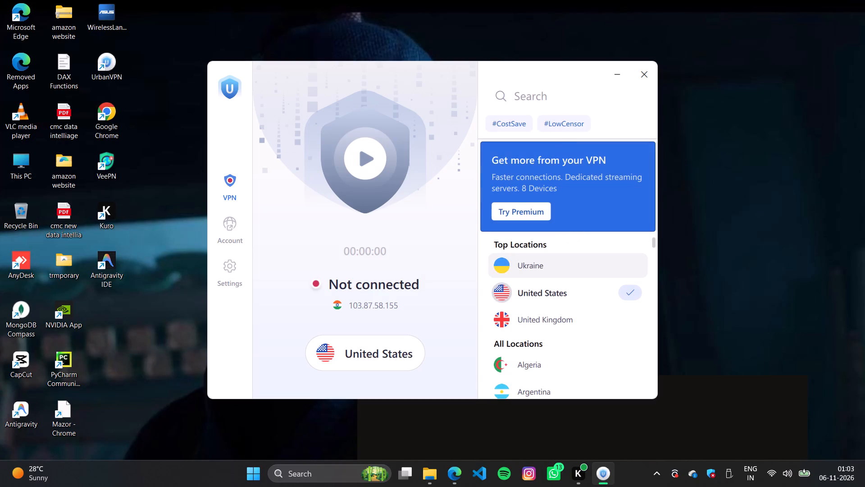
# Connect the VPN to the Ukraine server from the top locations.
pyautogui.click(564, 264)
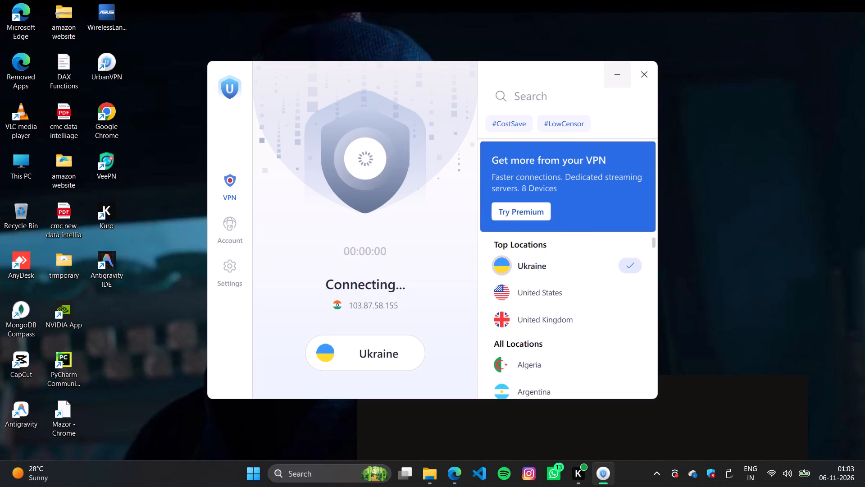
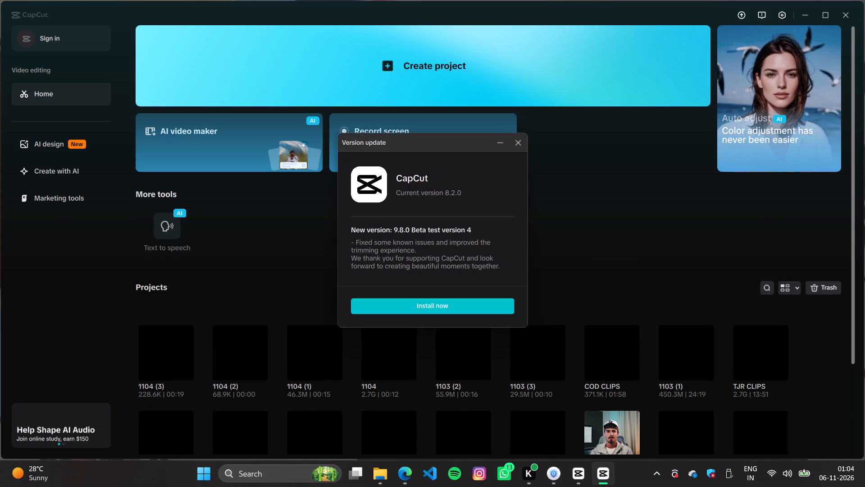
# In CapCut, dismiss the version update prompt without installing the new version.
pyautogui.click(521, 144)
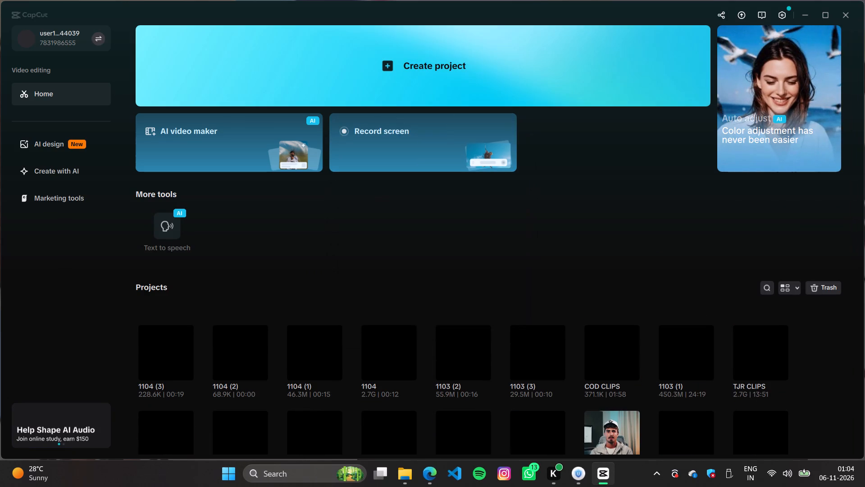
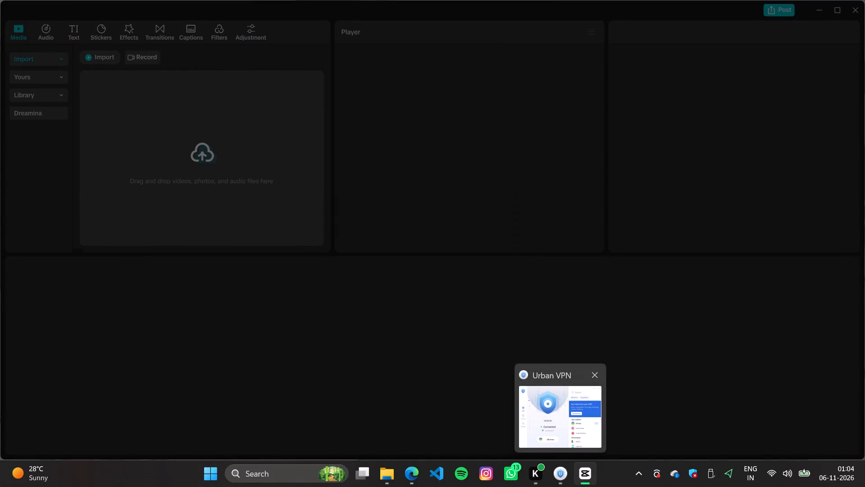
# Import both of today's tobicapital videos from the Downloads folder into the project media.
pyautogui.click(250, 182)
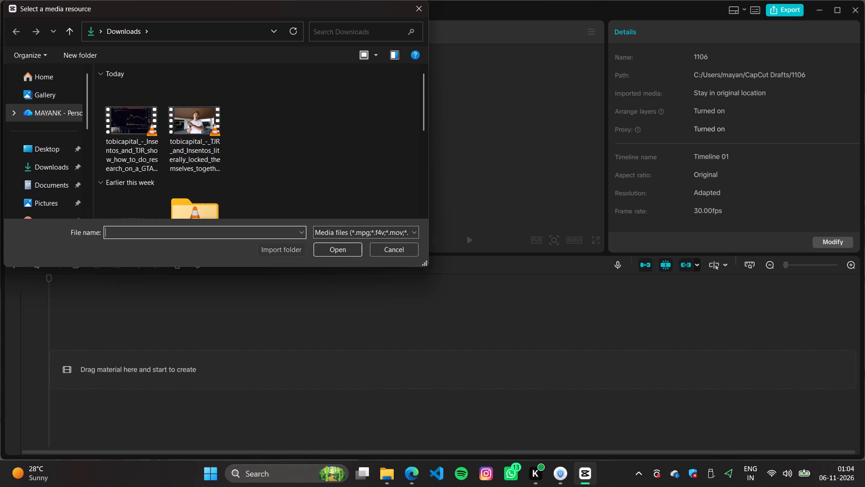
pyautogui.moveTo(260, 151); pyautogui.dragTo(95, 133)
pyautogui.click(350, 249)
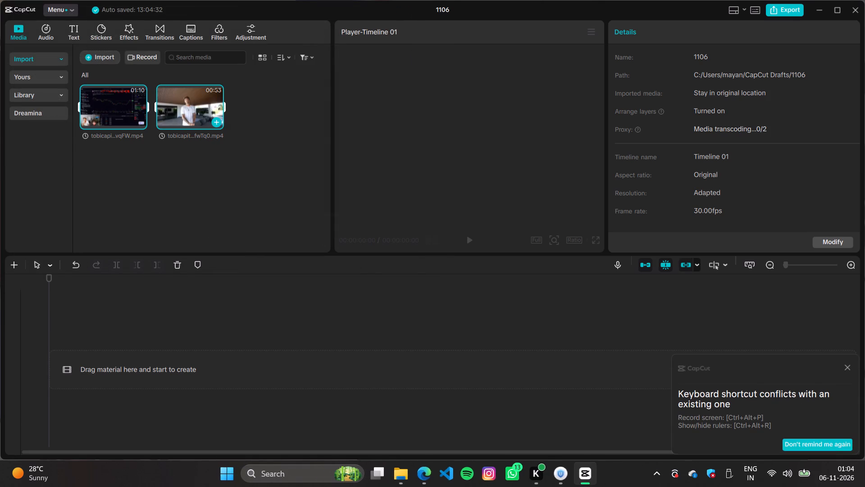
# Add both imported videos to the timeline together.
pyautogui.click(214, 123)
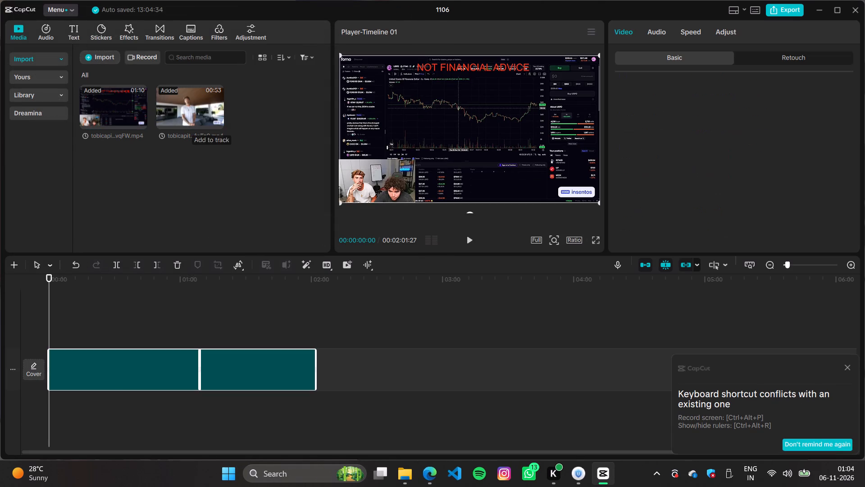
# Delete the first clip, Insentos and TJR show how to do research, from the timeline.
pyautogui.click(168, 361)
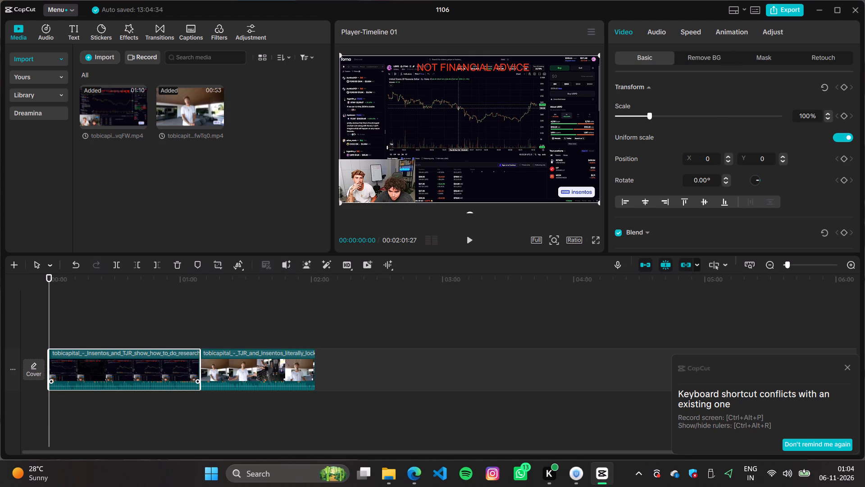
pyautogui.press('BackSpace')
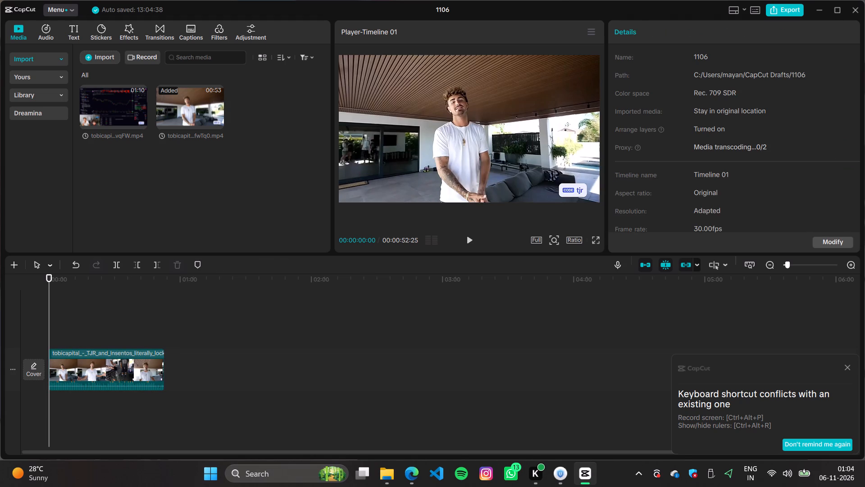
# Dismiss the keyboard shortcut conflict notice and play the remaining timeline clip from its start.
pyautogui.keyDown('ctrl'); pyautogui.scroll(7, 363, 307); pyautogui.keyUp('ctrl')
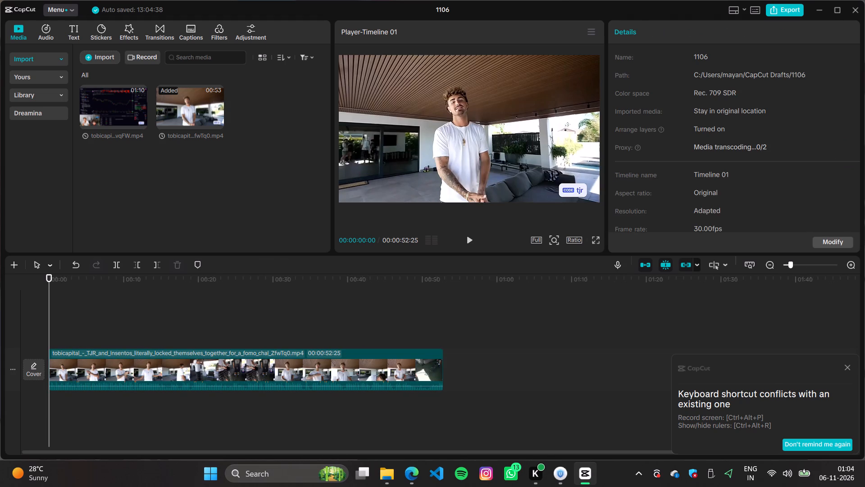
pyautogui.click(847, 367)
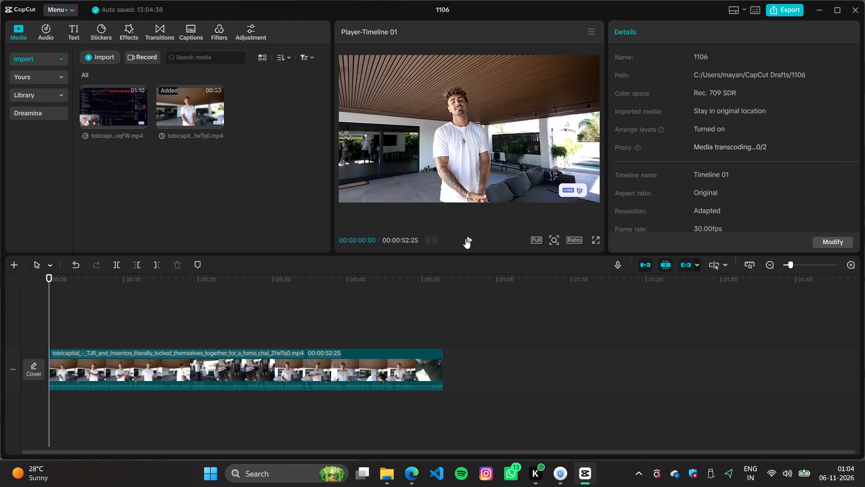
pyautogui.click(465, 239)
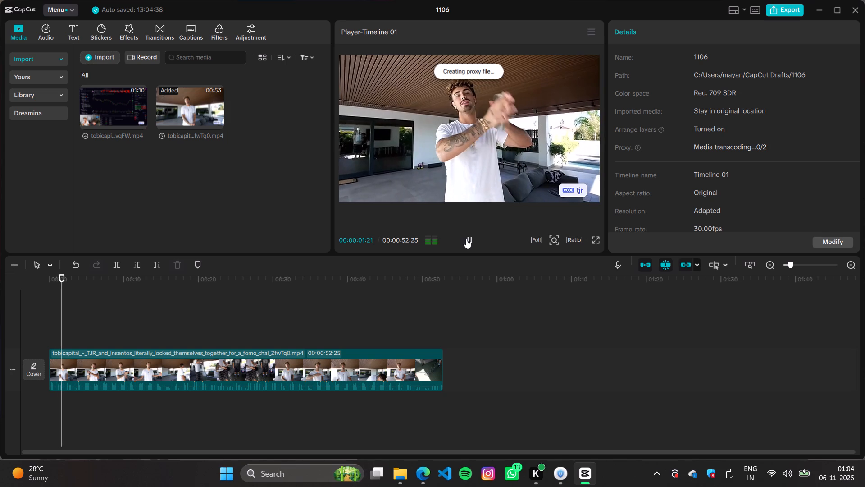
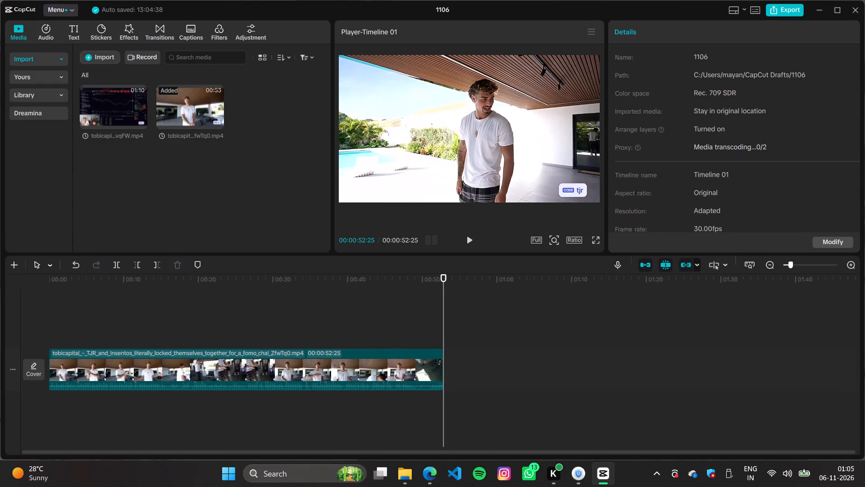
# Set the project's aspect ratio to 9:16.
pyautogui.click(576, 238)
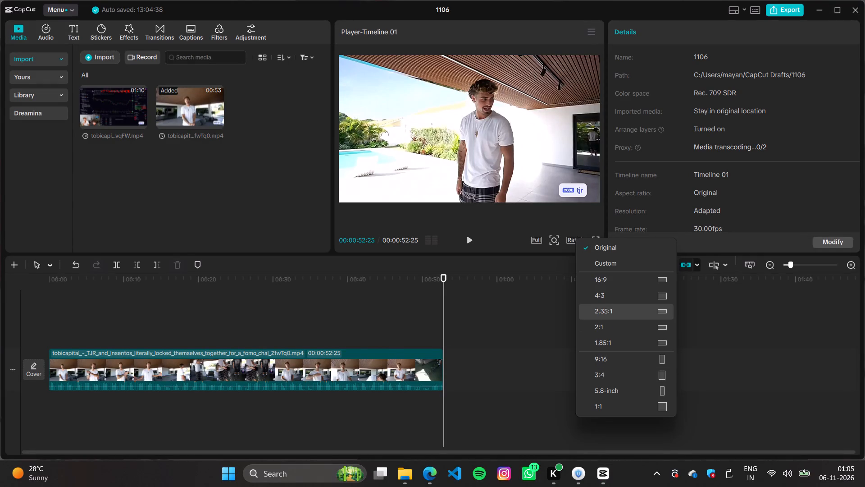
pyautogui.click(615, 363)
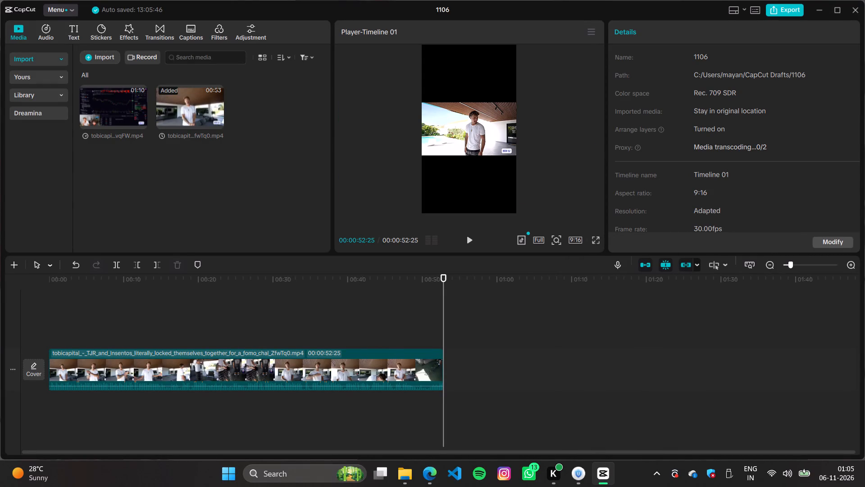
# Scale the video clip up from the frame's center until its sides extend well beyond the vertical frame, leaving black bands above and below.
pyautogui.click(468, 129)
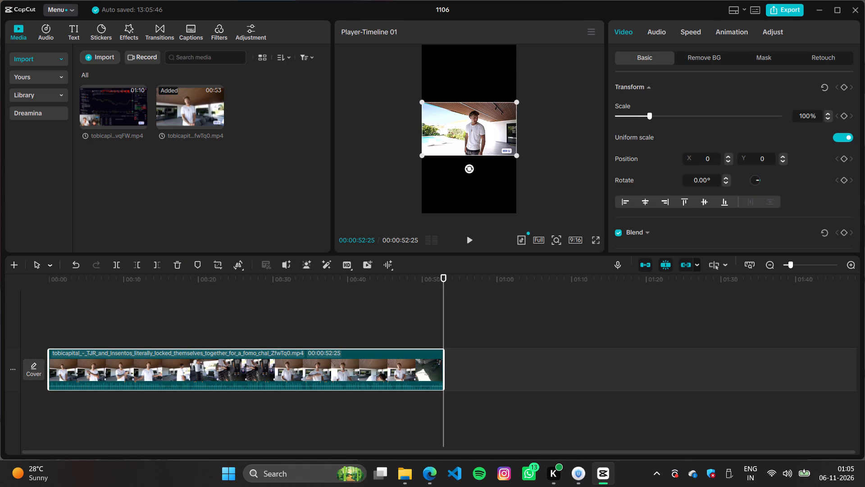
pyautogui.moveTo(419, 102); pyautogui.dragTo(396, 80)
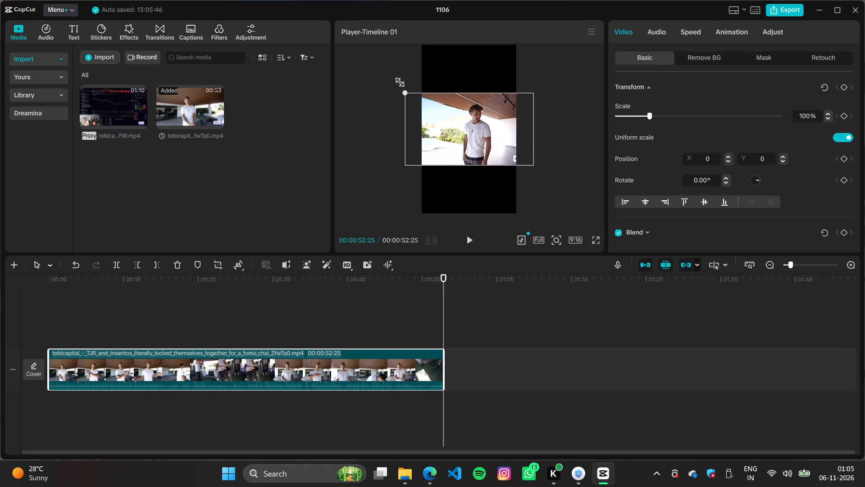
pyautogui.moveTo(396, 80); pyautogui.dragTo(366, 57)
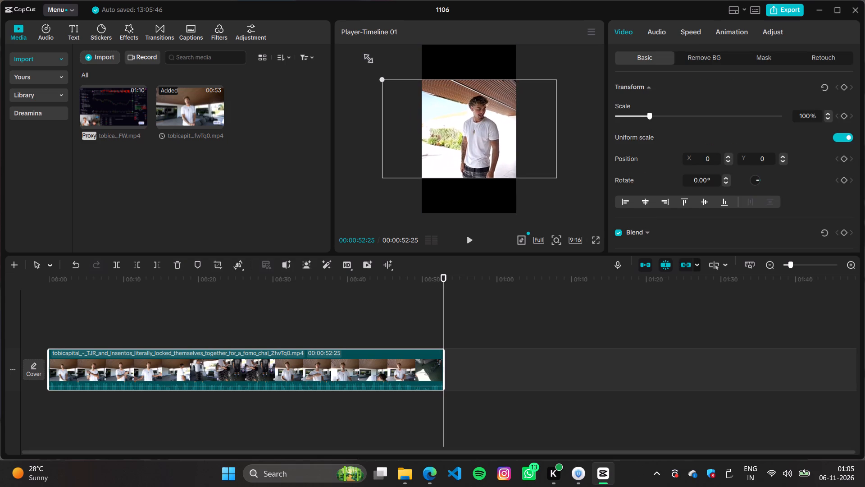
pyautogui.moveTo(366, 57); pyautogui.dragTo(353, 44)
pyautogui.click(583, 201)
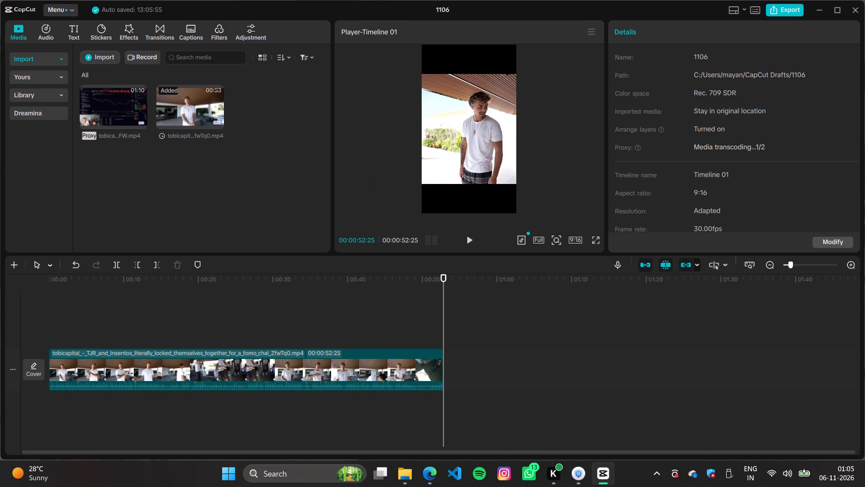
# Add a default text layer at the timeline's start and extend it to the end of the video clip.
pyautogui.moveTo(441, 324); pyautogui.dragTo(32, 334)
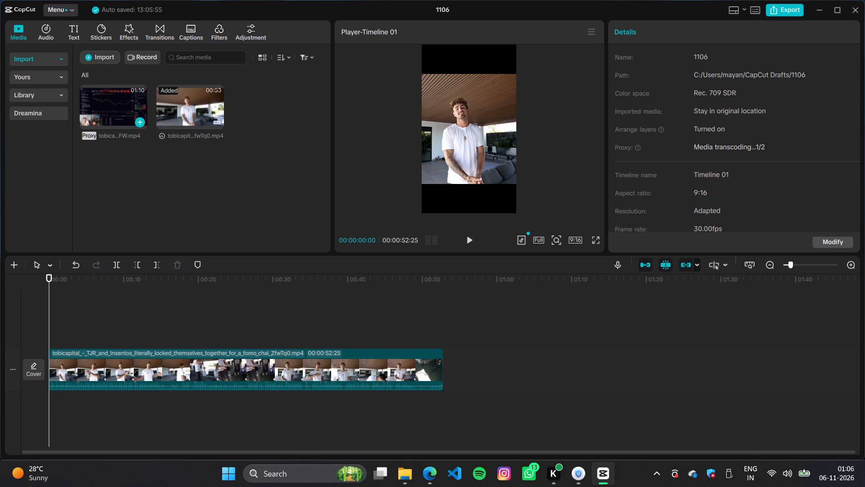
pyautogui.click(75, 33)
pyautogui.click(121, 94)
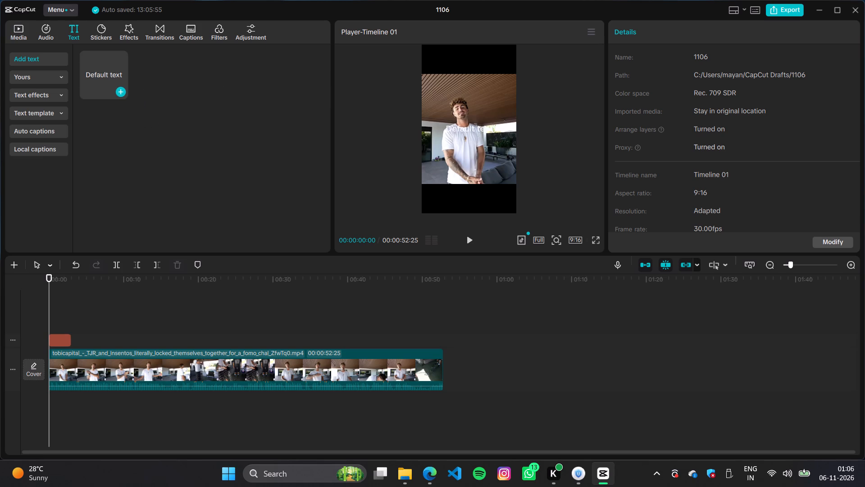
pyautogui.moveTo(73, 341); pyautogui.dragTo(429, 360)
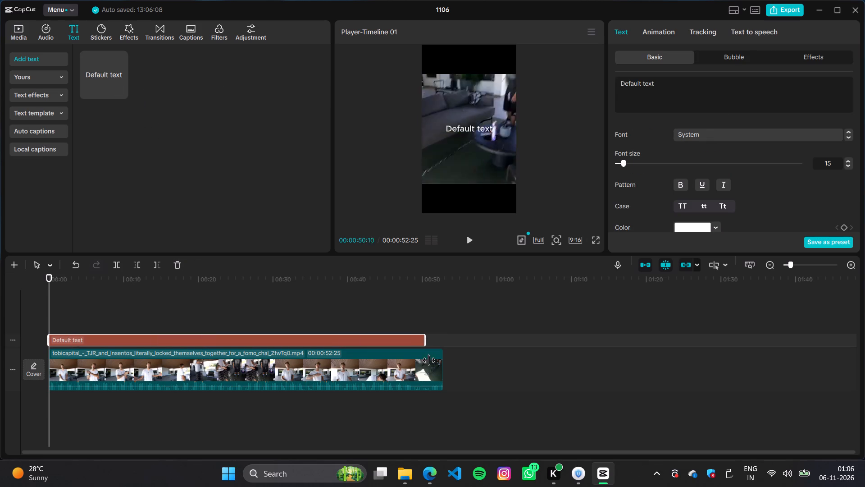
pyautogui.moveTo(429, 360); pyautogui.dragTo(444, 361)
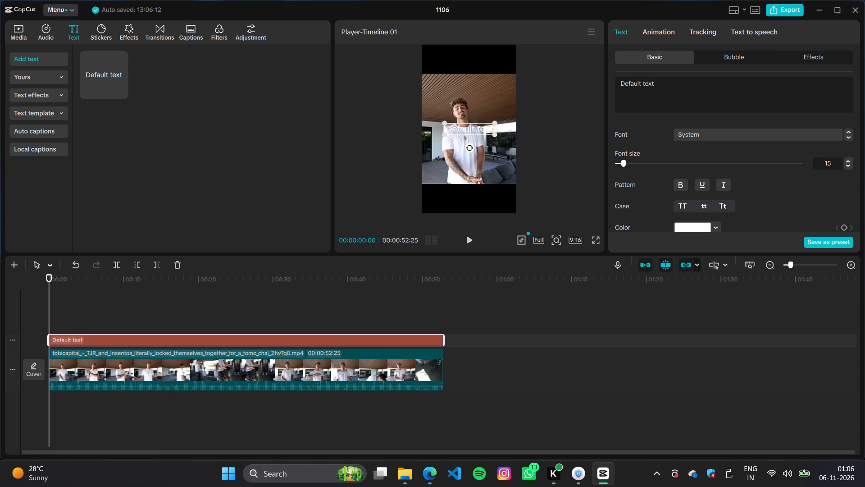
# Replace the default text with "TJR and INSENTOS are CHAINED TOGETHER until they make 10k".
pyautogui.moveTo(663, 82); pyautogui.dragTo(569, 84)
pyautogui.press('BackSpace')
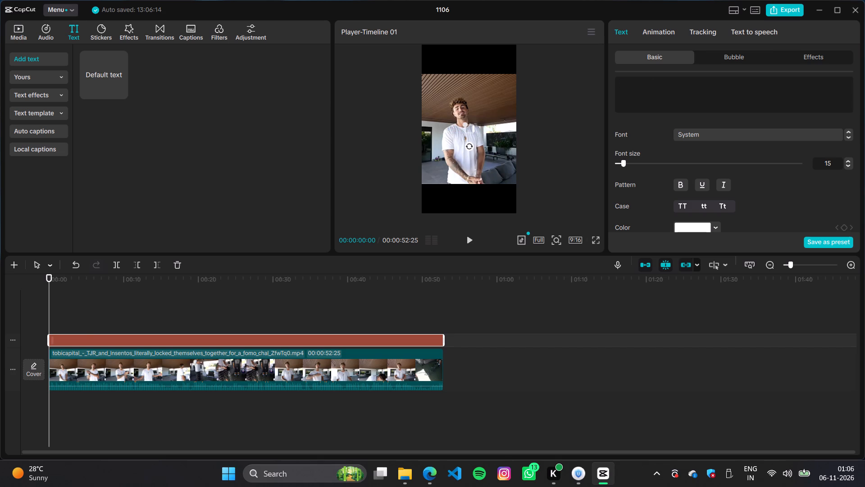
pyautogui.write('TJR')
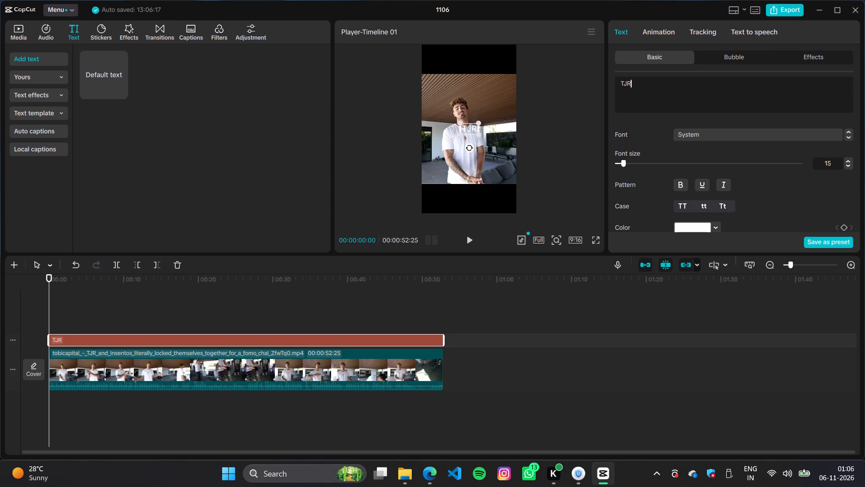
pyautogui.press('space')
pyautogui.write('and')
pyautogui.press('space')
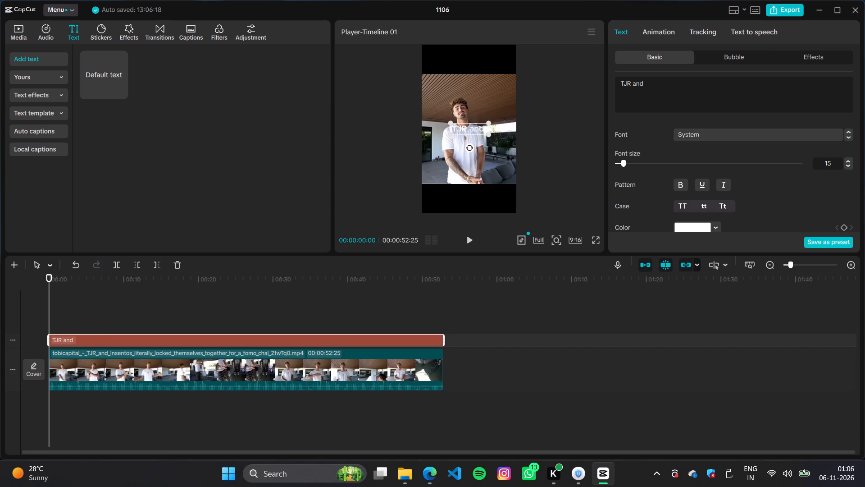
pyautogui.write('IN')
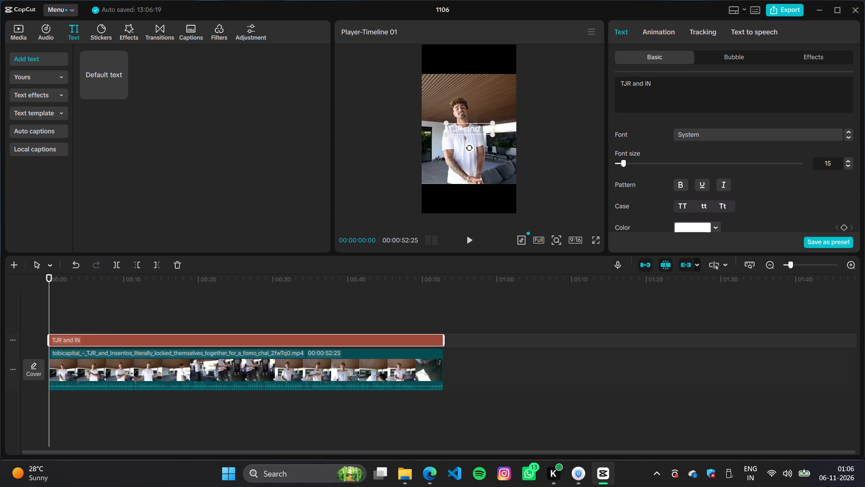
pyautogui.press('s')
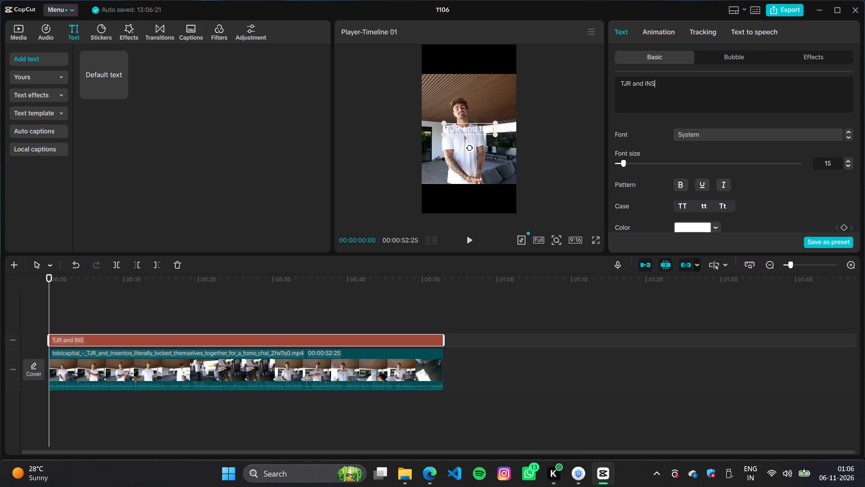
pyautogui.write('ENT')
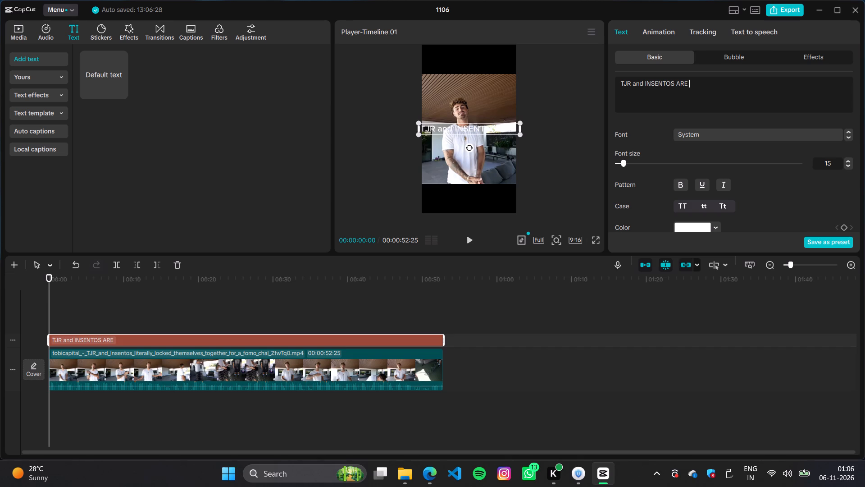
pyautogui.press('BackSpace')
pyautogui.press('BackSpace')
pyautogui.press('BackSpace')
pyautogui.press('BackSpace')
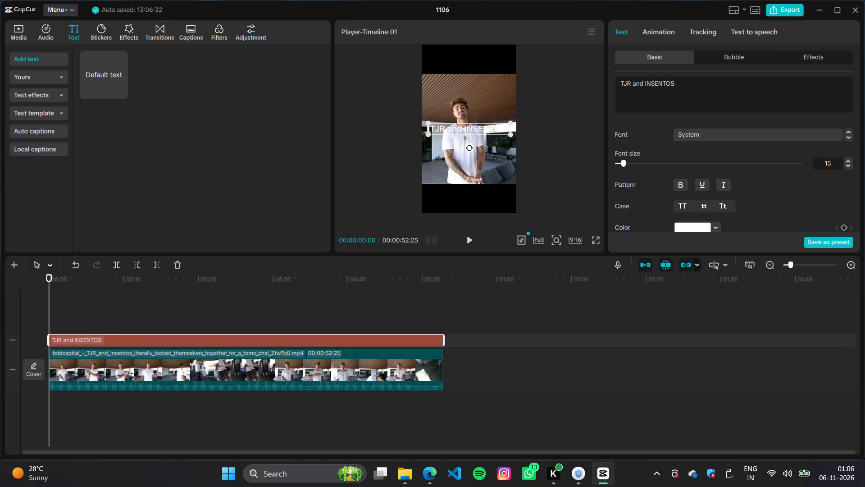
pyautogui.press('BackSpace')
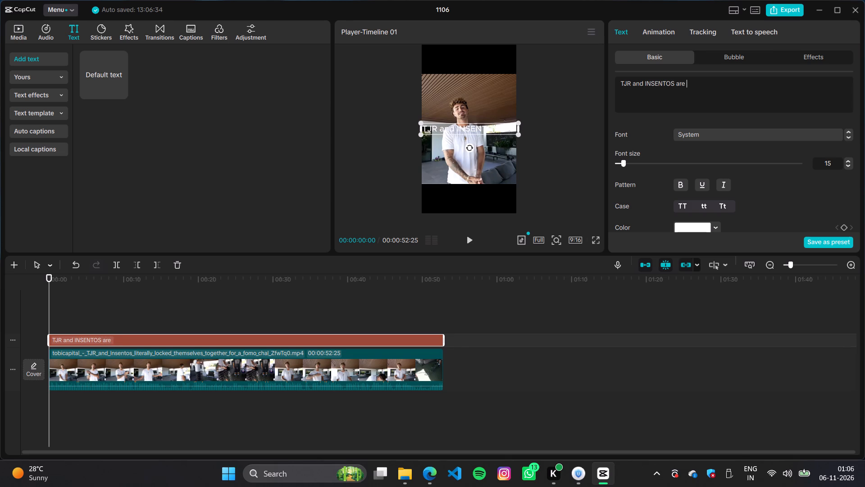
pyautogui.write('CHAINED')
pyautogui.press('space')
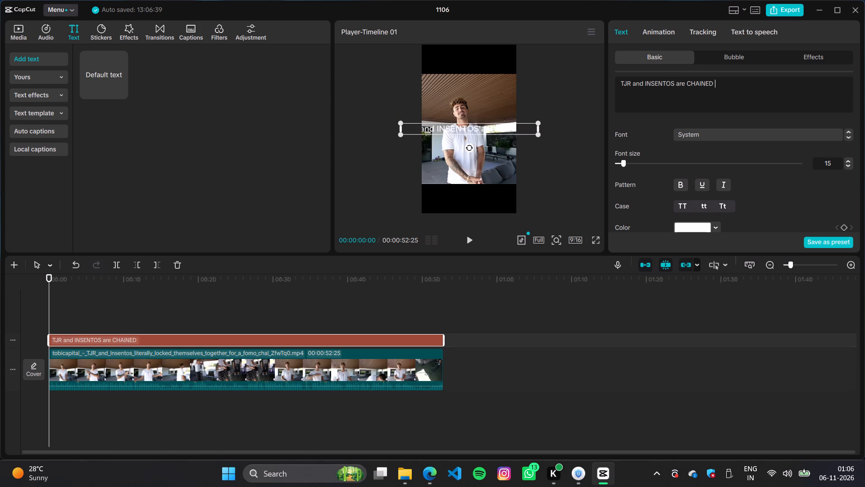
pyautogui.write('TOH')
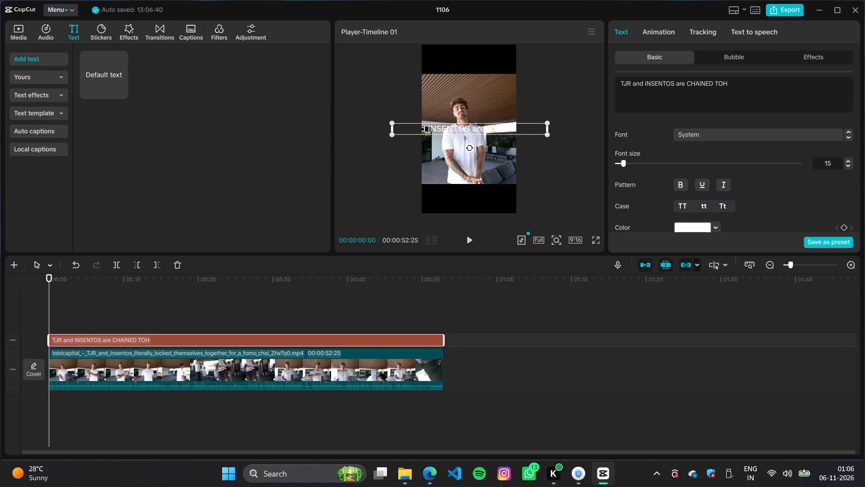
pyautogui.press('BackSpace')
pyautogui.write('GETHER')
pyautogui.press('space')
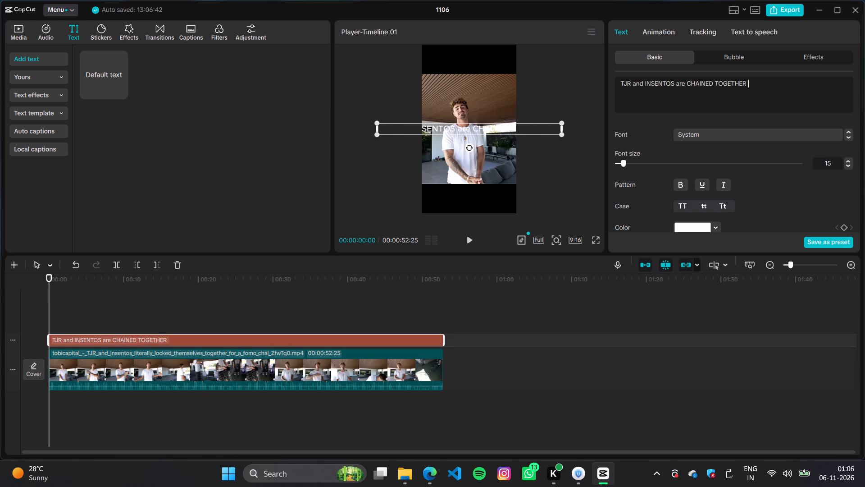
pyautogui.press('i')
pyautogui.press('BackSpace')
pyautogui.write('unti')
pyautogui.press('l')
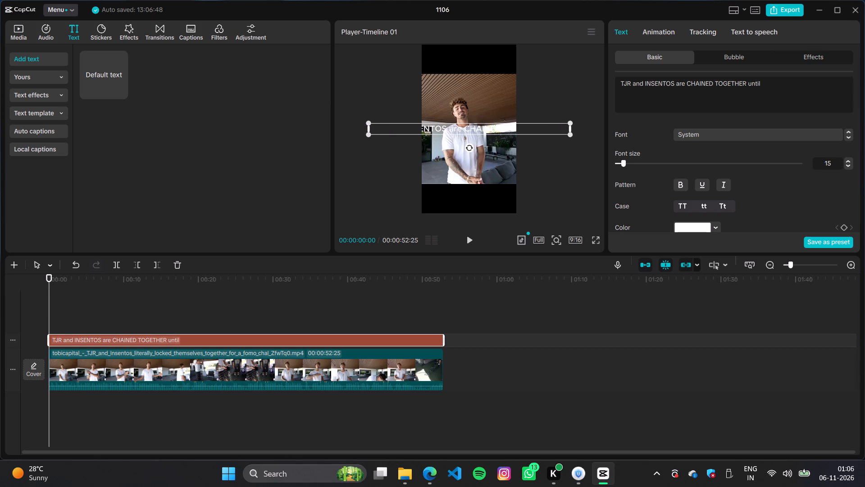
pyautogui.press('space')
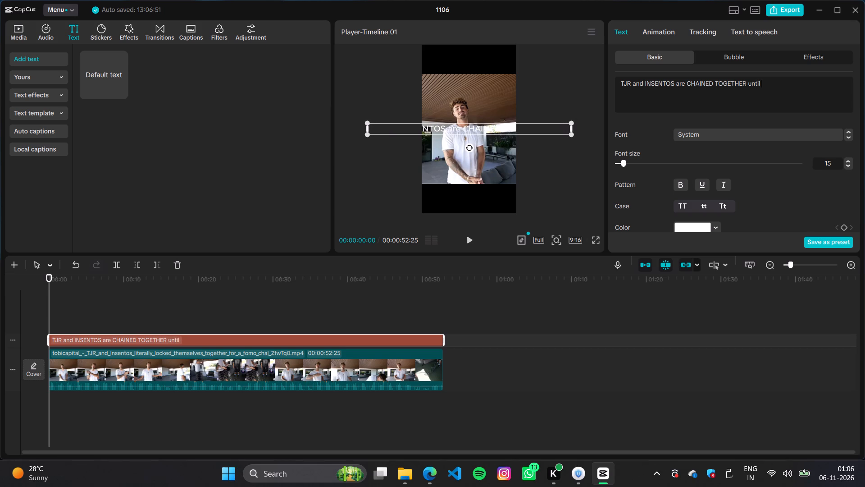
pyautogui.write('they make 10k')
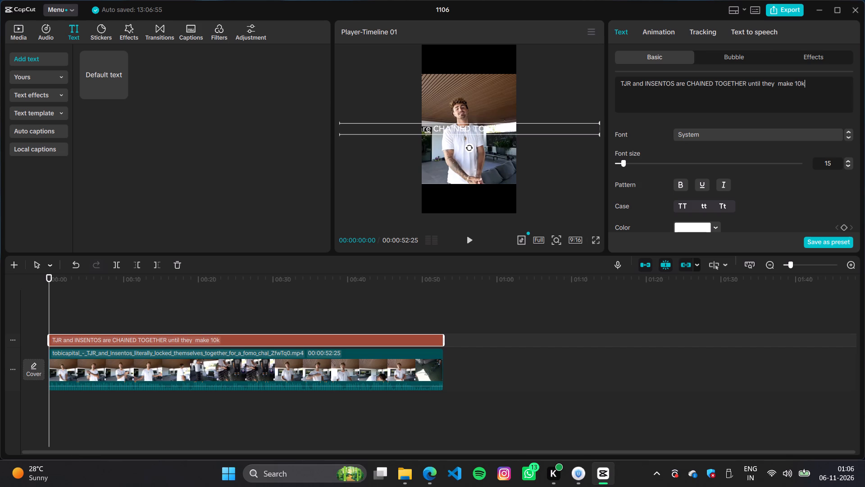
# Shrink the caption in the preview so its single line is only slightly wider than the vertical frame.
pyautogui.moveTo(340, 124); pyautogui.dragTo(469, 125)
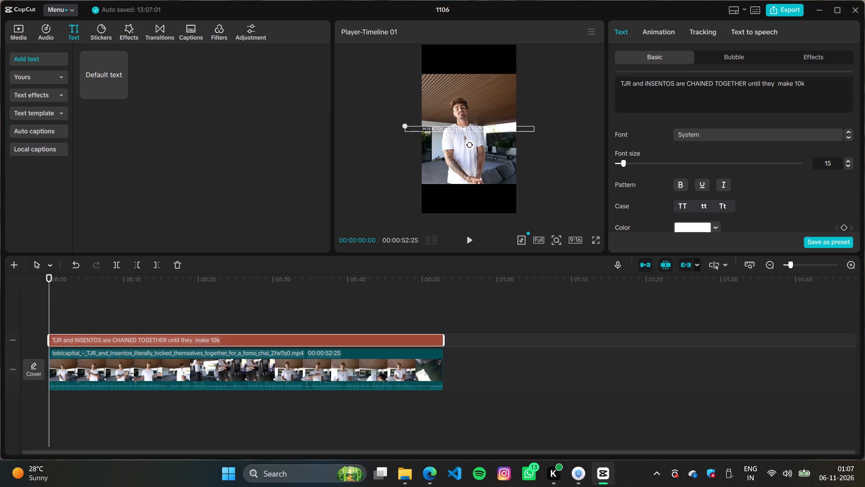
# Break the caption into three lines before "CHAINED" and before "until", and remove the extra space before "make".
pyautogui.click(686, 83)
pyautogui.press('Return')
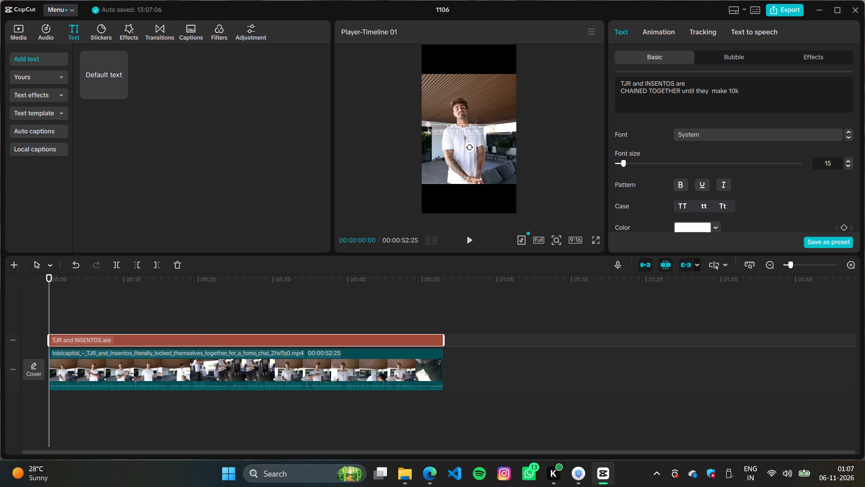
pyautogui.click(683, 89)
pyautogui.press('Return')
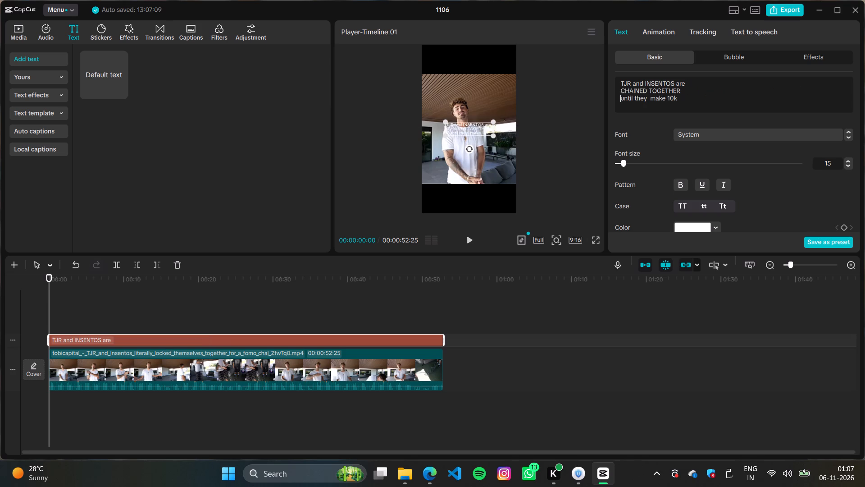
pyautogui.click(650, 99)
pyautogui.press('BackSpace')
# Enlarge the three-line caption in the preview to span most of the vertical frame's width.
pyautogui.click(446, 119)
pyautogui.moveTo(443, 119); pyautogui.dragTo(423, 115)
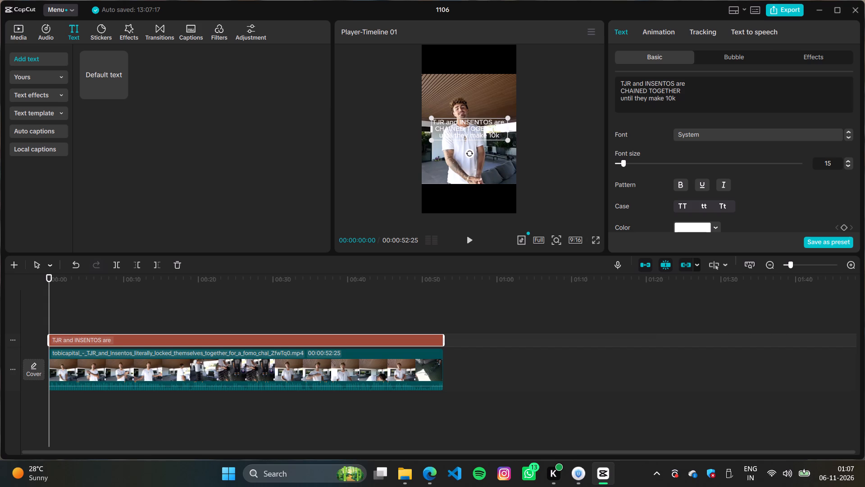
# Set the caption's font to the favorite RESOLVE.
pyautogui.click(682, 98)
pyautogui.click(716, 135)
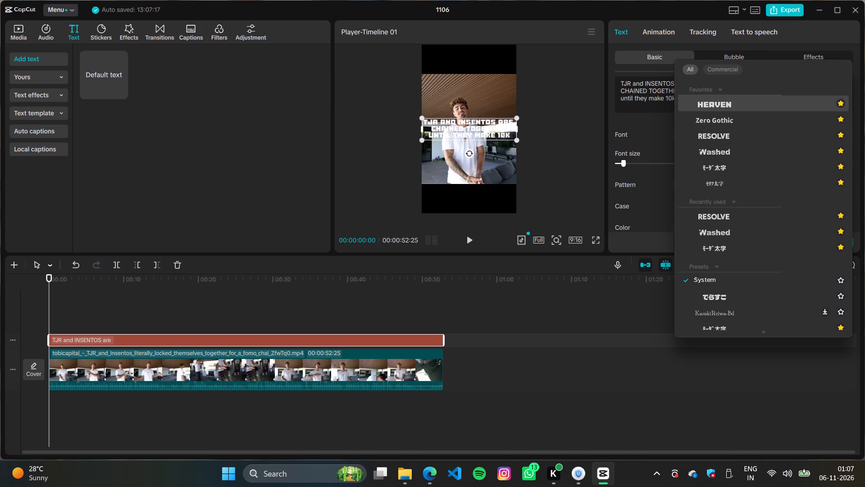
pyautogui.click(720, 138)
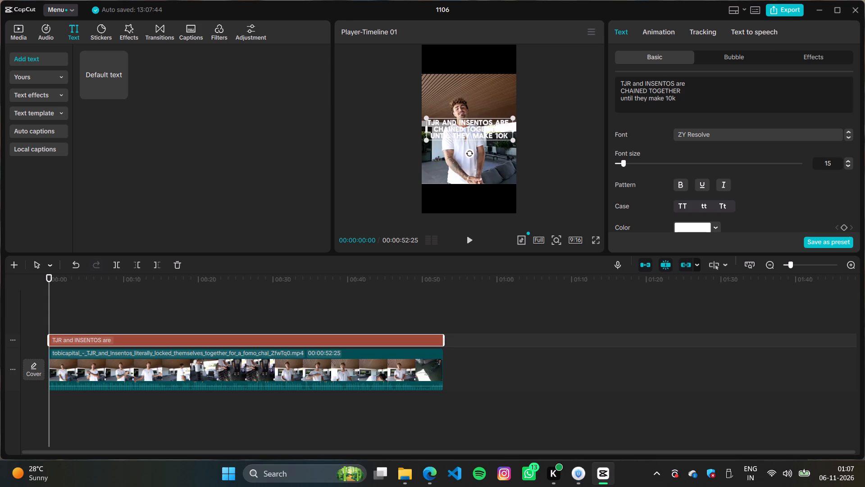
# Add a space after "10k" at the end of the caption text.
pyautogui.click(681, 103)
pyautogui.press('space')
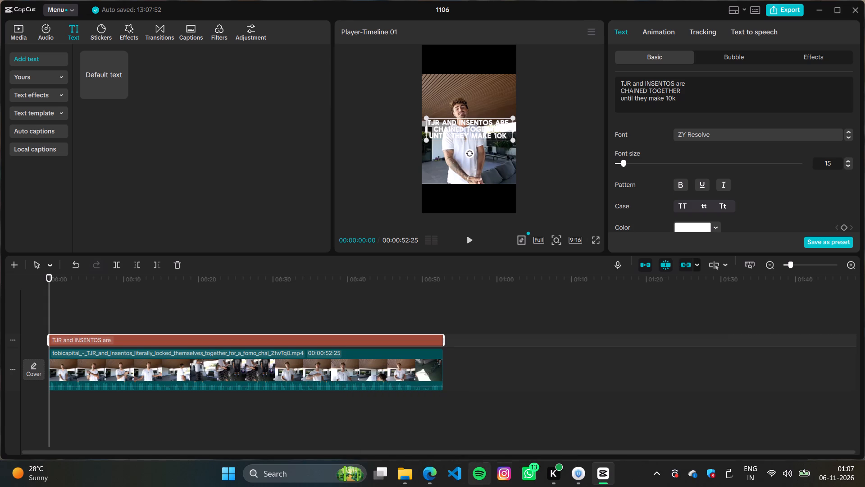
# Switch to WhatsApp.
pyautogui.click(534, 477)
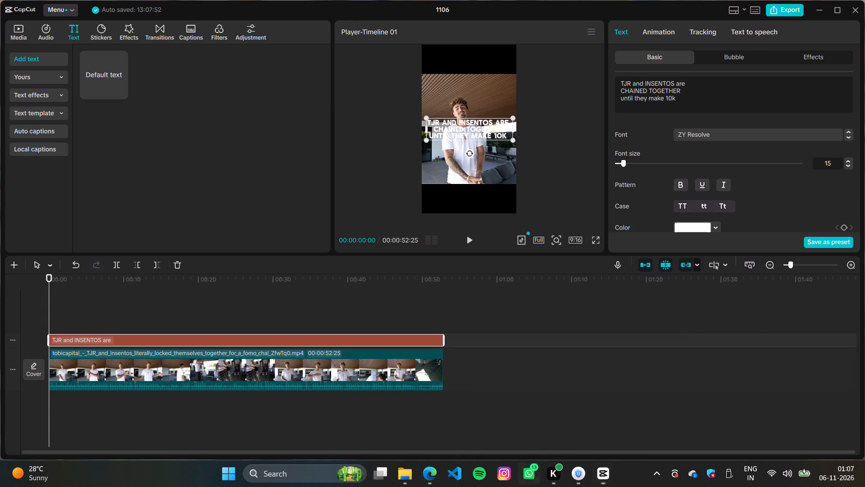
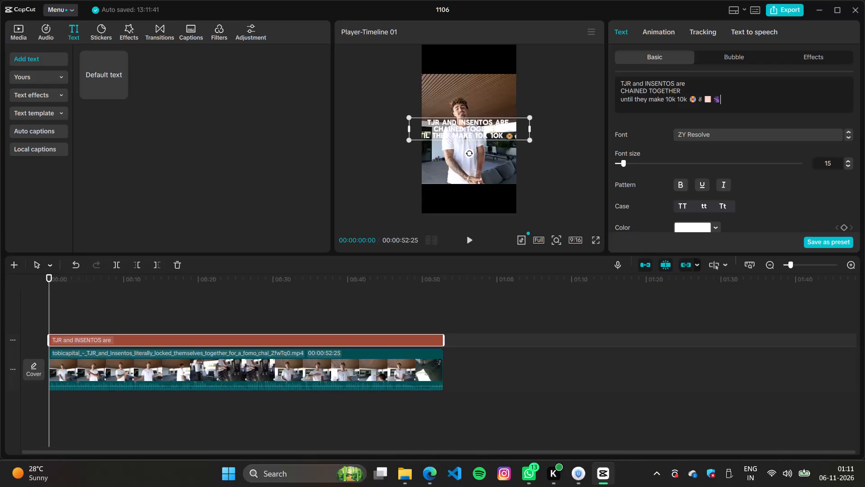
# Delete the stray symbols between the first emoji and the final purple emoji on the caption's third line.
pyautogui.click(713, 98)
pyautogui.press('BackSpace')
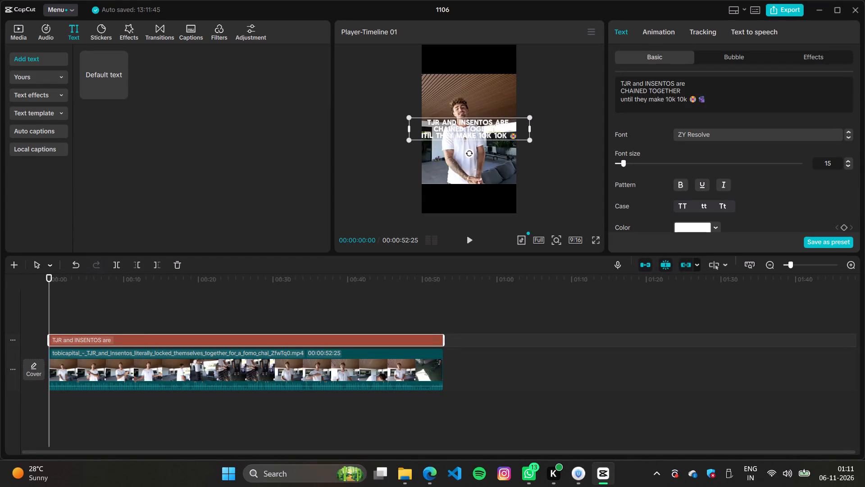
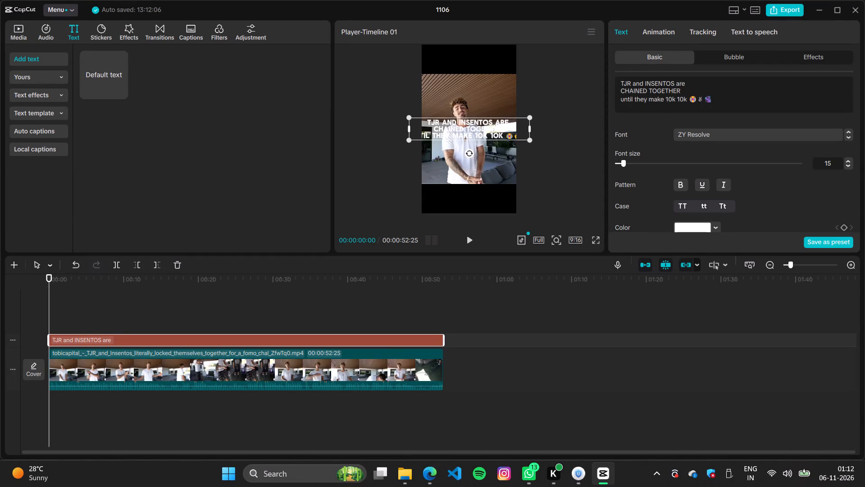
# Scale the three-line caption down until it fits the width of the vertical frame.
pyautogui.moveTo(408, 117); pyautogui.dragTo(421, 120)
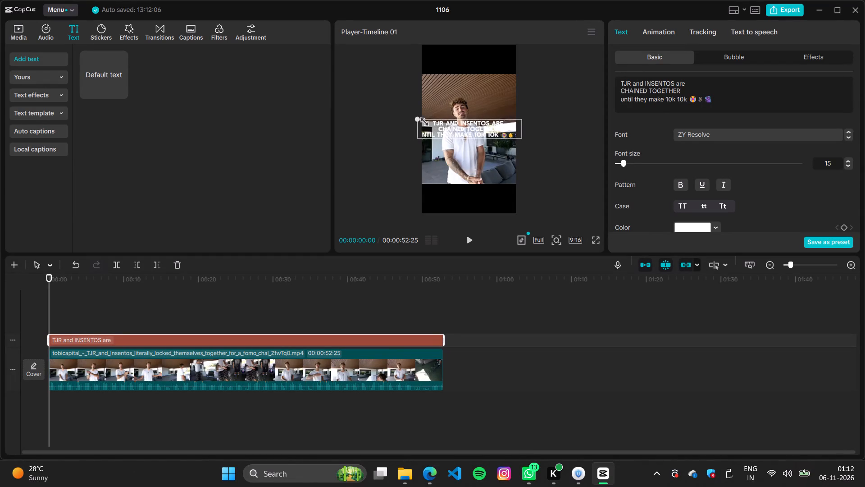
pyautogui.moveTo(421, 120); pyautogui.dragTo(429, 123)
# Move the caption up so it straddles the top edge of the video, keeping it horizontally centred.
pyautogui.moveTo(450, 132); pyautogui.dragTo(450, 88)
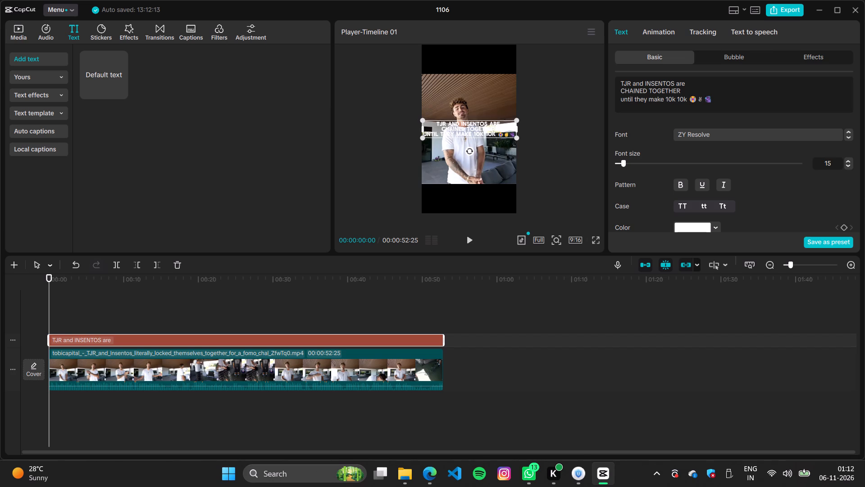
pyautogui.click(456, 126)
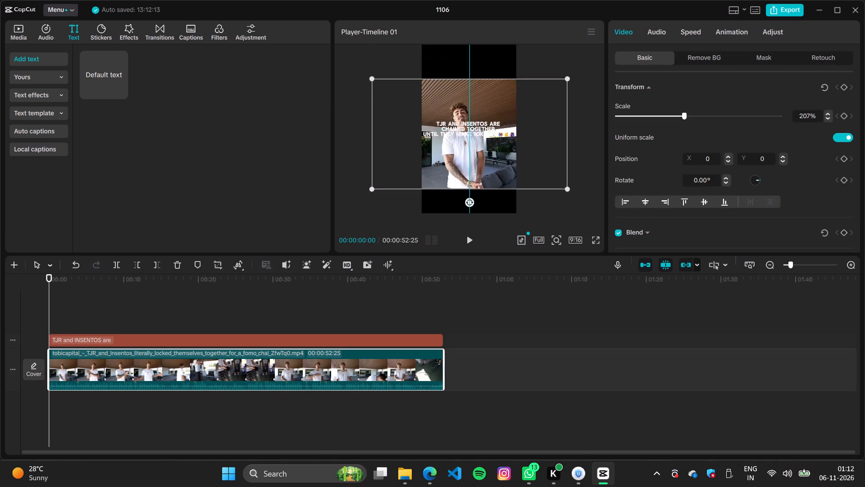
pyautogui.click(460, 125)
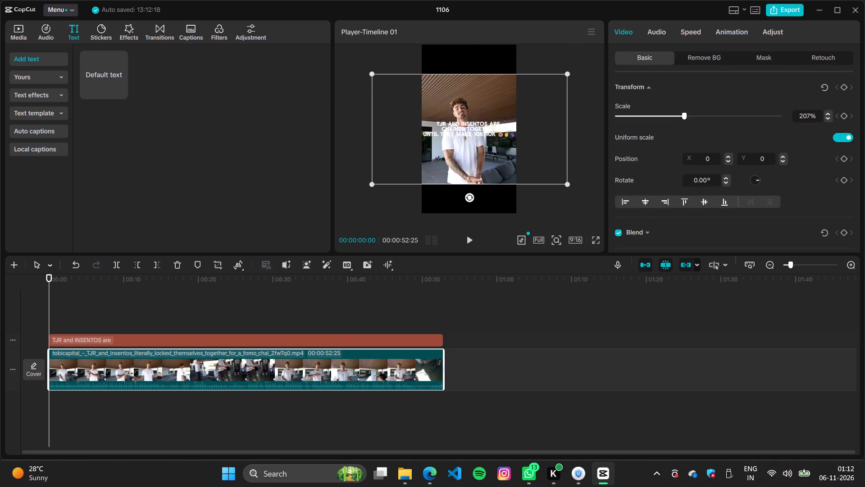
pyautogui.doubleClick(459, 125)
pyautogui.click(459, 125)
pyautogui.moveTo(459, 125); pyautogui.dragTo(459, 104)
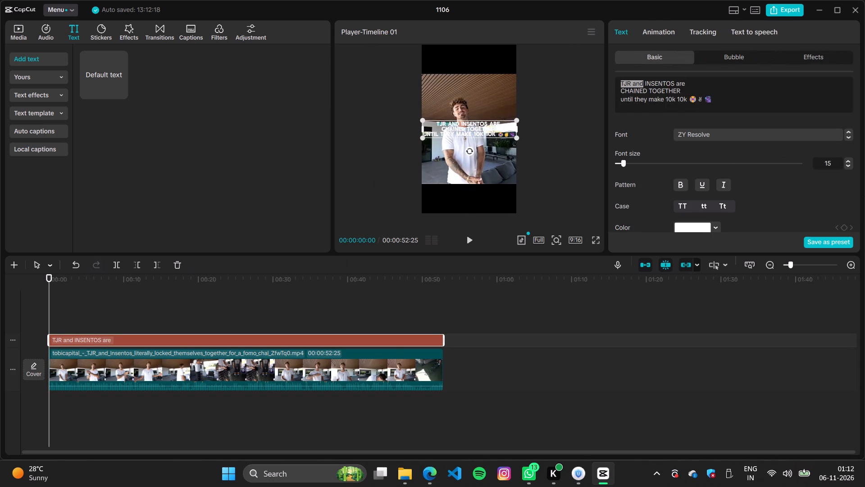
pyautogui.moveTo(459, 104); pyautogui.dragTo(459, 105)
pyautogui.click(451, 132)
pyautogui.moveTo(435, 129); pyautogui.dragTo(434, 125)
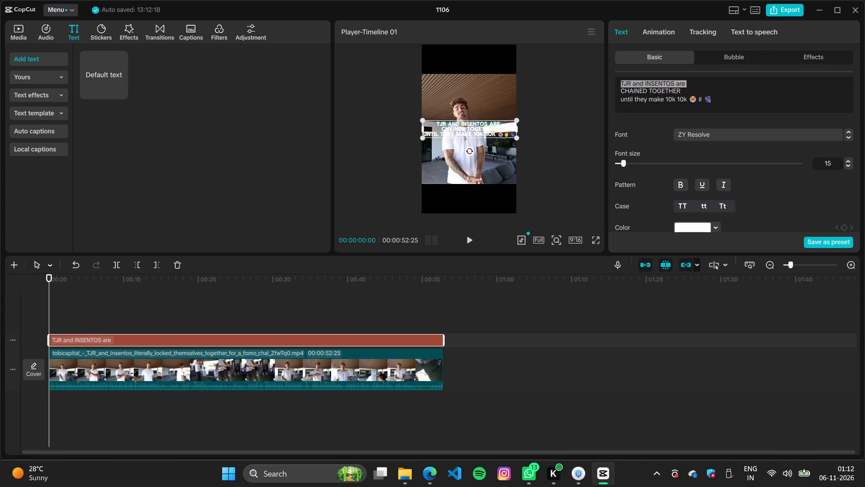
pyautogui.click(434, 126)
pyautogui.click(396, 129)
pyautogui.click(428, 128)
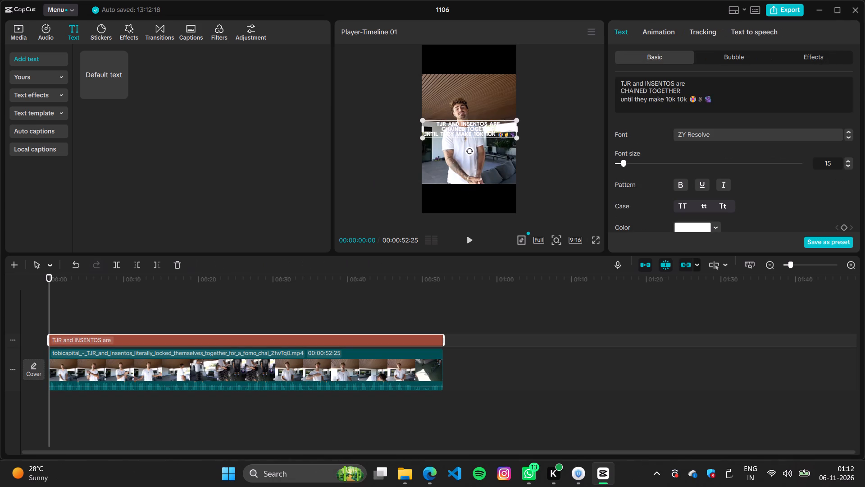
pyautogui.click(365, 341)
pyautogui.moveTo(437, 127); pyautogui.dragTo(433, 80)
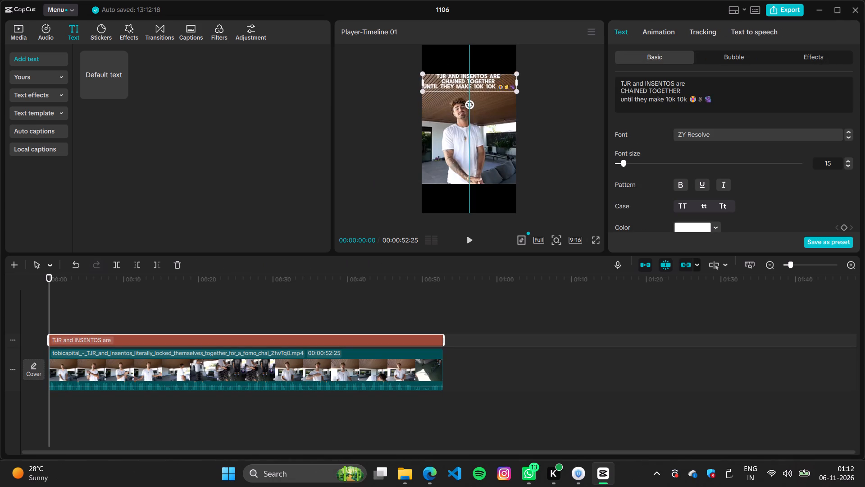
pyautogui.moveTo(433, 80); pyautogui.dragTo(435, 76)
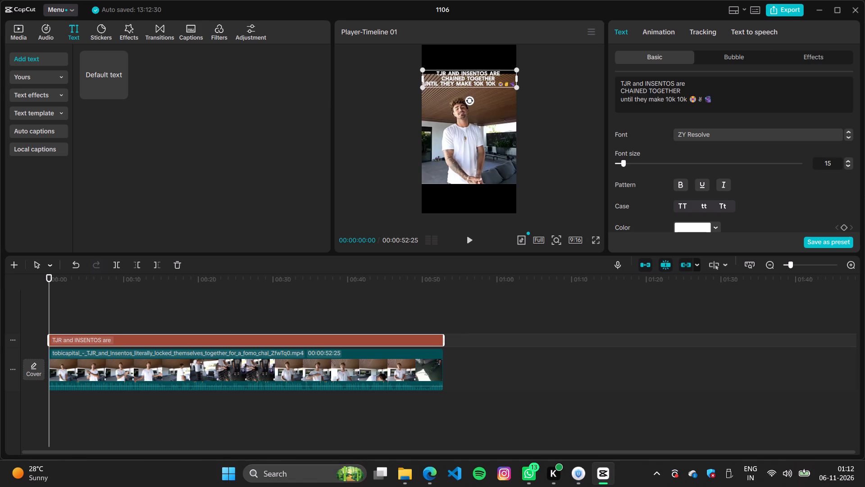
# Scale the video clip down slightly around its centre so its top edge sits lower behind the caption.
pyautogui.click(474, 160)
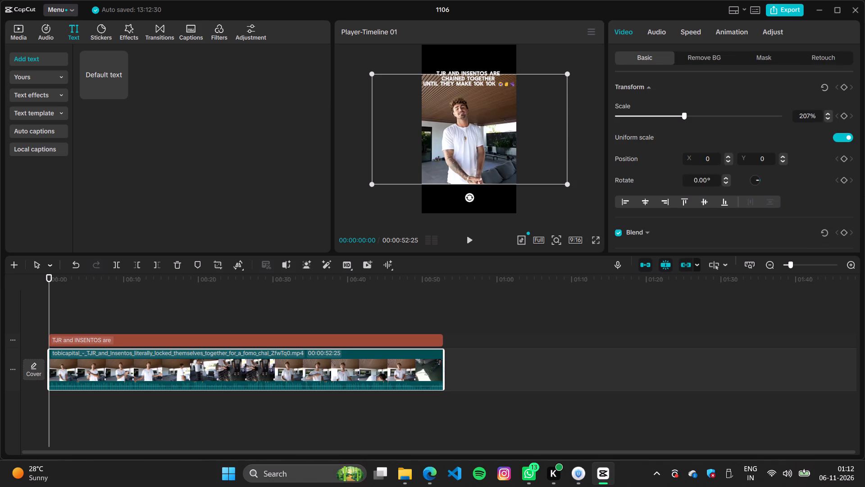
pyautogui.moveTo(369, 72); pyautogui.dragTo(395, 80)
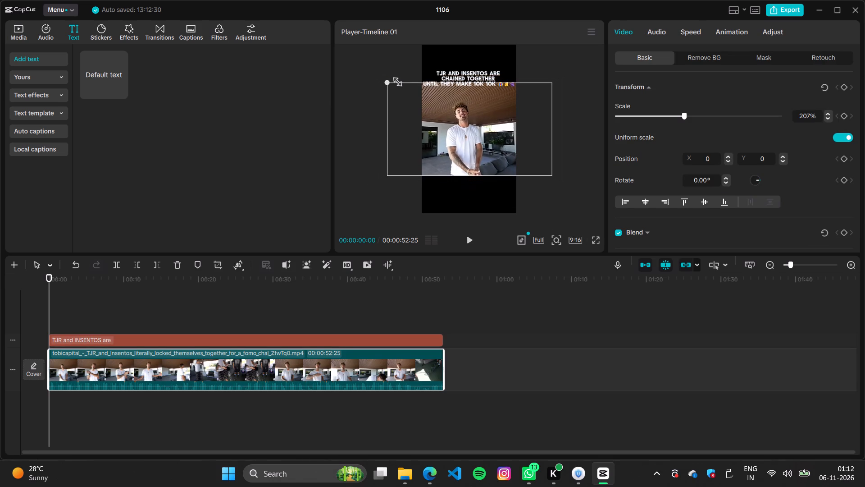
pyautogui.moveTo(395, 80); pyautogui.dragTo(385, 78)
# Apply the text effect with bold black lettering on a white box to the caption.
pyautogui.click(458, 70)
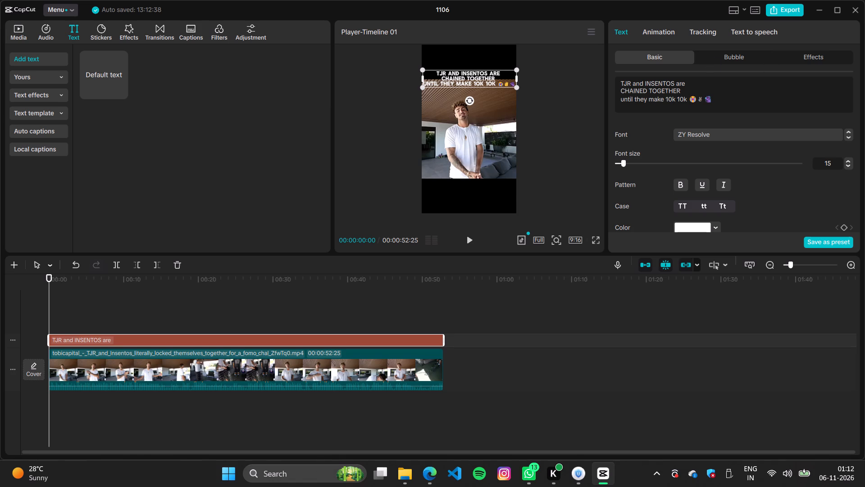
pyautogui.scroll(-4, 741, 165)
pyautogui.scroll(5, 738, 159)
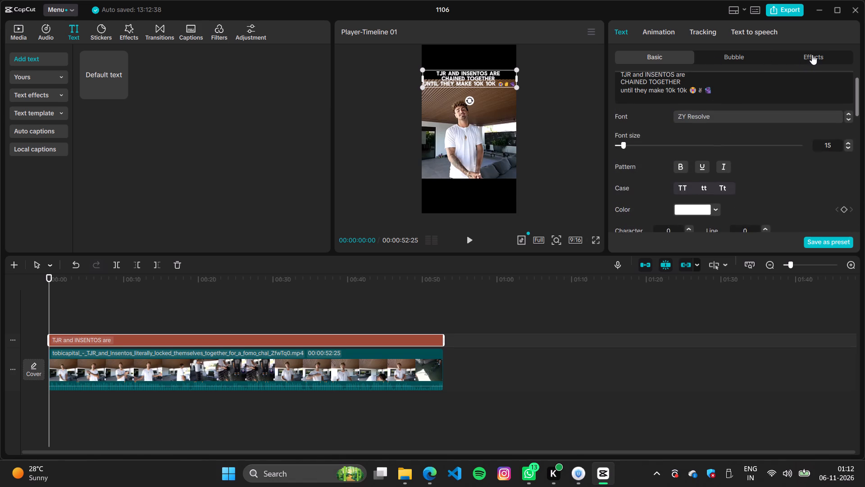
pyautogui.click(812, 55)
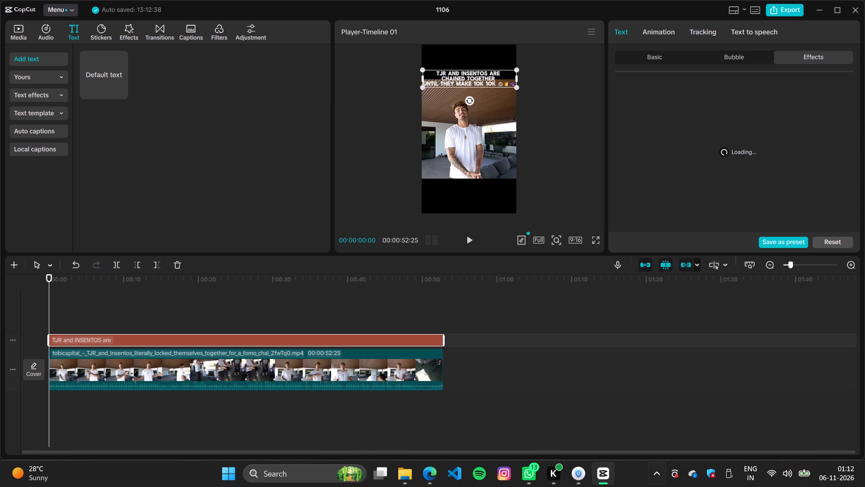
pyautogui.click(578, 476)
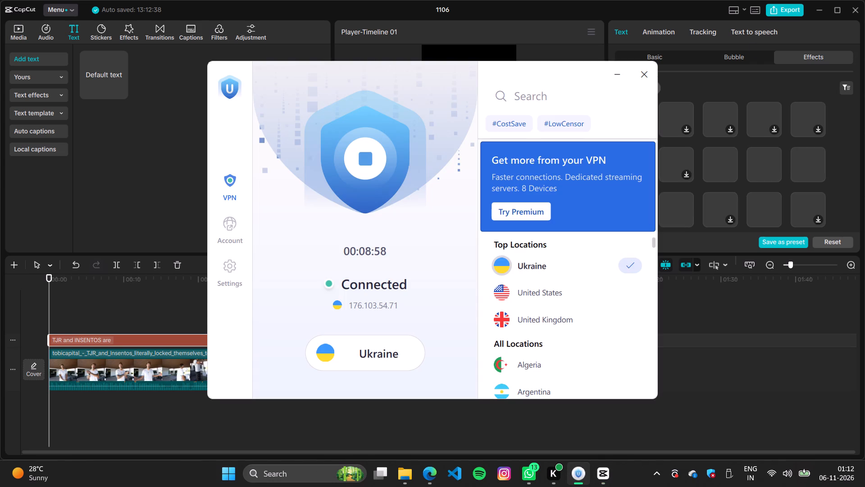
pyautogui.click(613, 74)
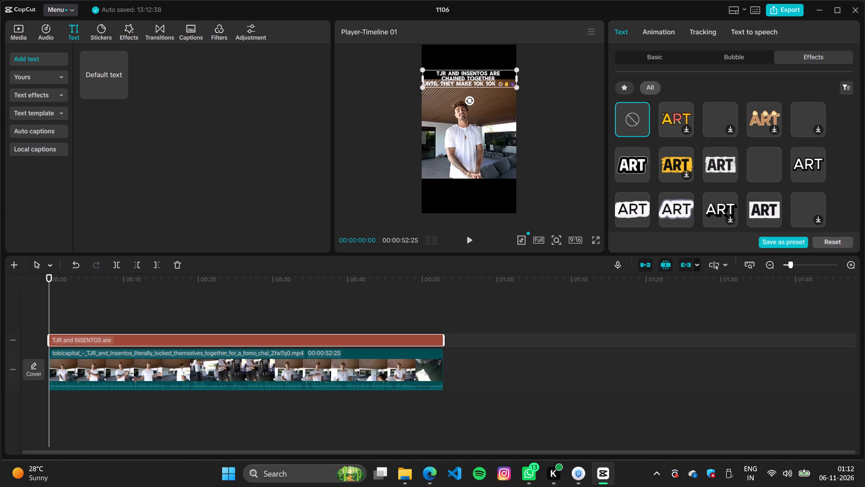
pyautogui.click(674, 206)
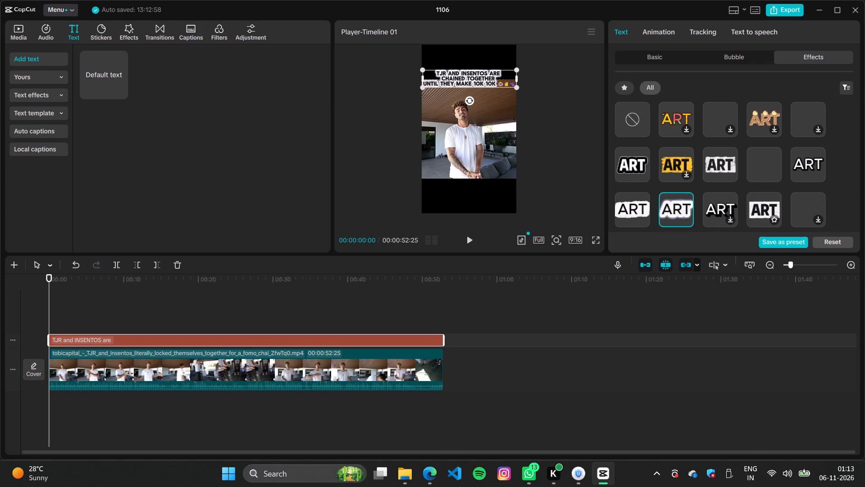
pyautogui.click(759, 205)
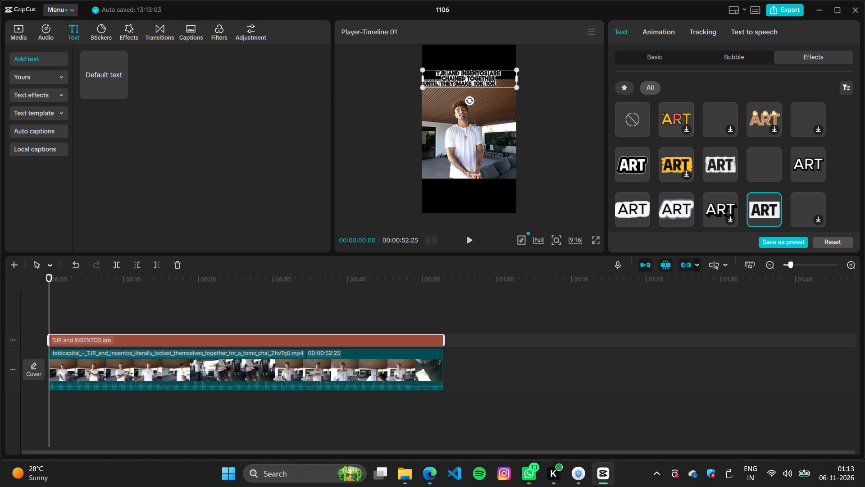
pyautogui.scroll(-6, 713, 144)
pyautogui.scroll(6, 713, 144)
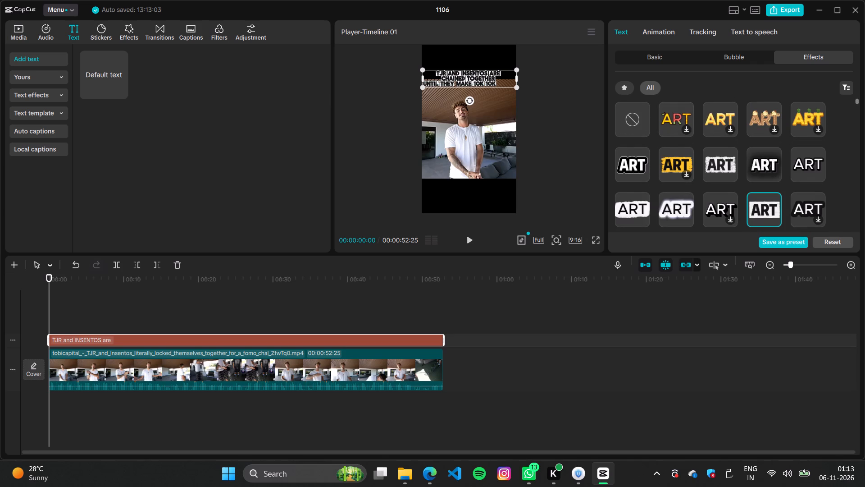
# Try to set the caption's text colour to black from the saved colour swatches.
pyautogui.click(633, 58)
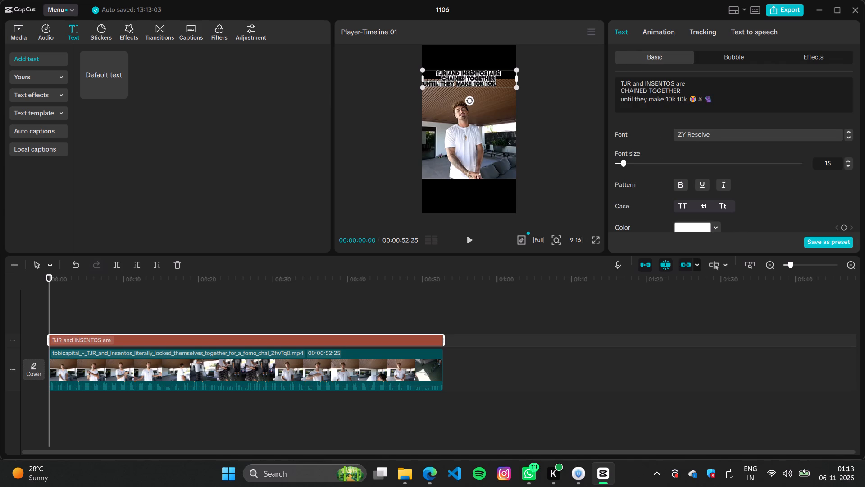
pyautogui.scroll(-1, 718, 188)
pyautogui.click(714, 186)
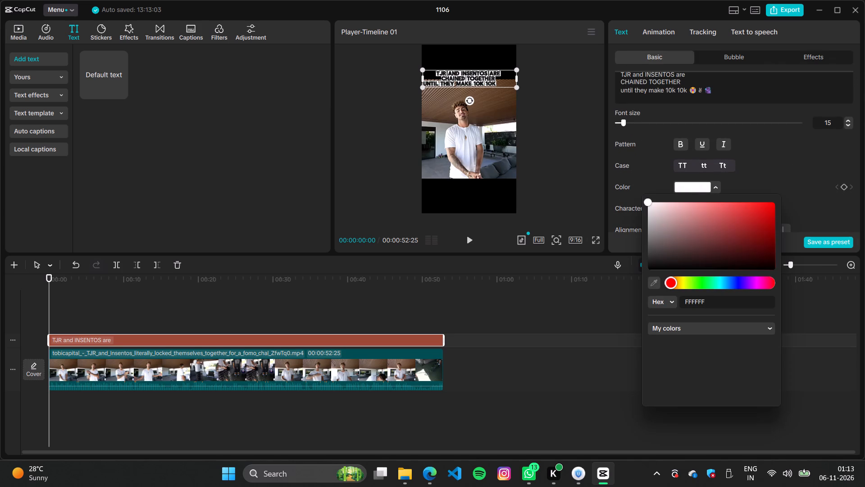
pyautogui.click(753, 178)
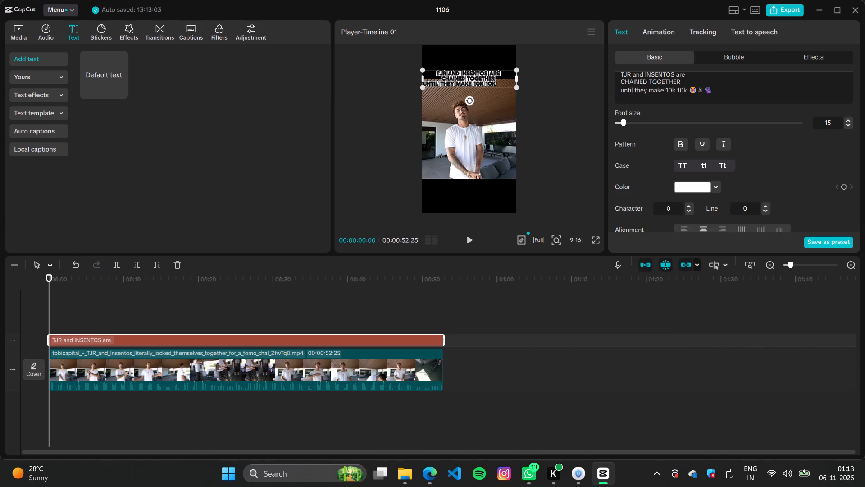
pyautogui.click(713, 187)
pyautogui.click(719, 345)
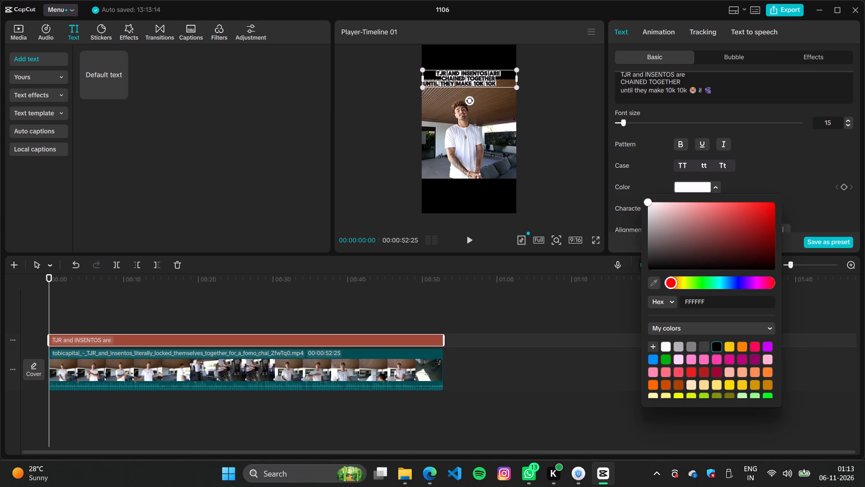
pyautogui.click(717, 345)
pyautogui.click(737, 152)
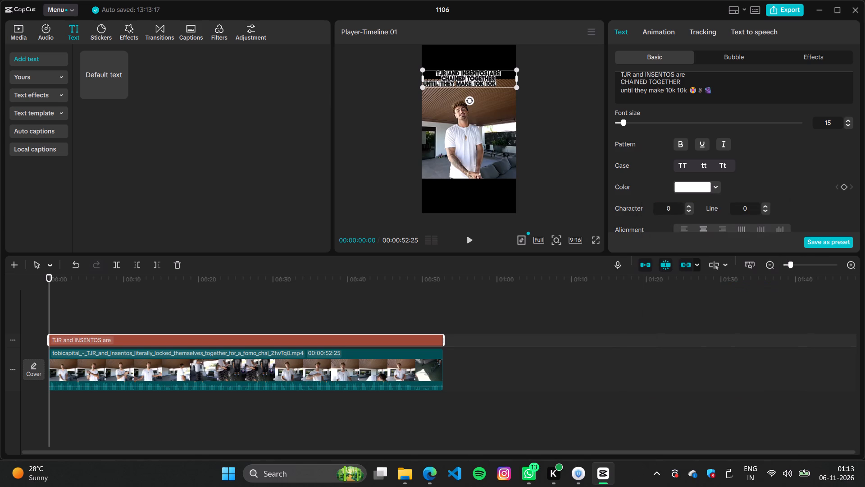
# Enable the caption's background and set its colour to white (FFFFFF).
pyautogui.scroll(-9, 702, 188)
pyautogui.scroll(1, 702, 188)
pyautogui.scroll(-2, 702, 188)
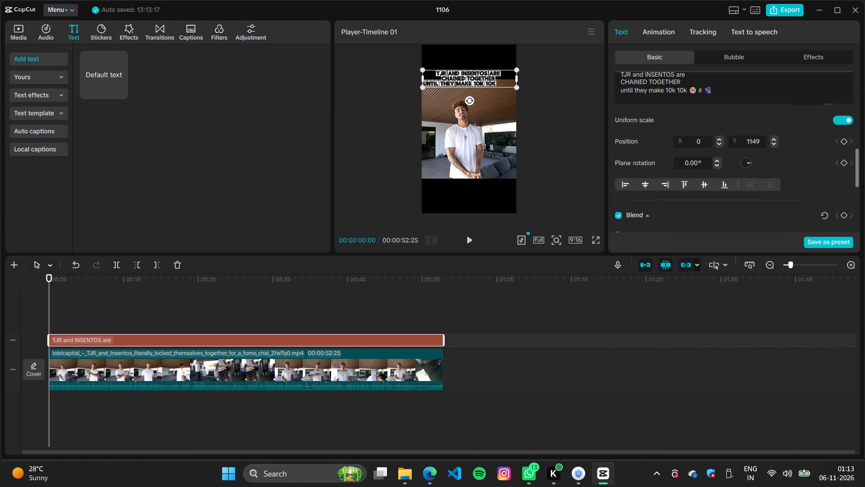
pyautogui.scroll(-3, 702, 188)
pyautogui.click(651, 183)
pyautogui.click(621, 186)
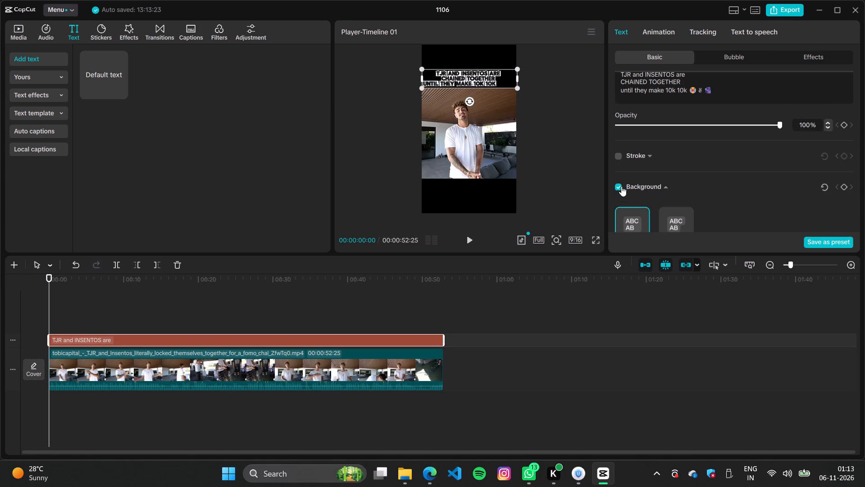
pyautogui.scroll(-2, 664, 184)
pyautogui.click(692, 178)
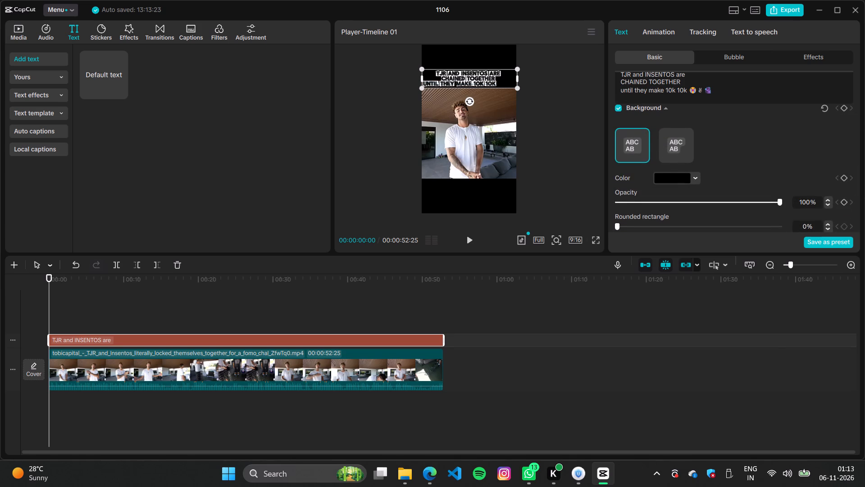
pyautogui.click(640, 333)
pyautogui.click(648, 337)
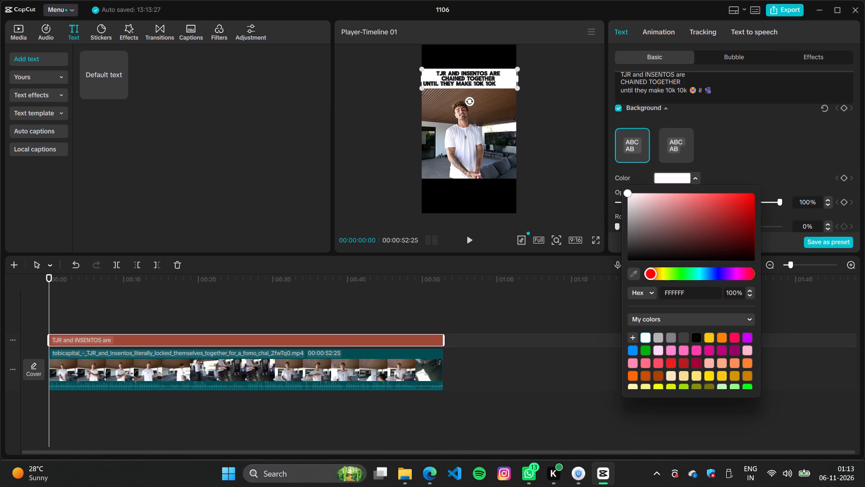
# Shrink the caption slightly so its white background sits inside the frame's side edges, and close the colour picker.
pyautogui.moveTo(421, 65); pyautogui.dragTo(426, 69)
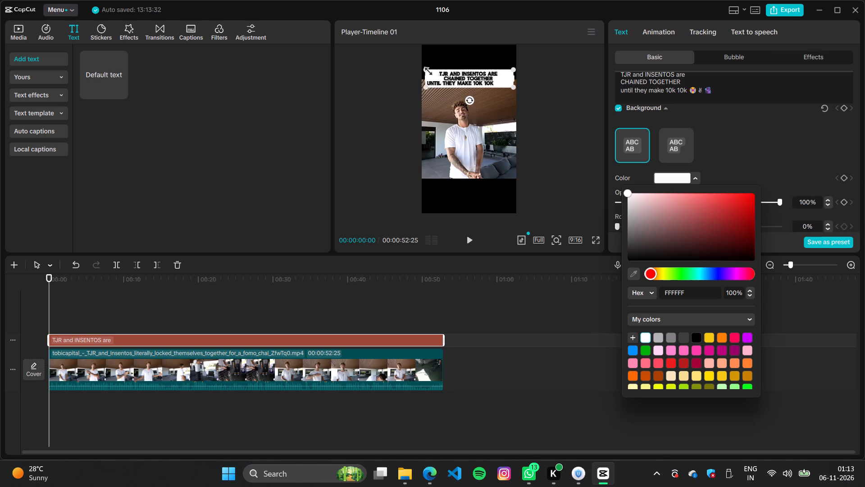
pyautogui.click(717, 158)
pyautogui.click(733, 138)
pyautogui.click(803, 371)
# Copy the caption's second and third lines and remove them, keeping only "TJR and INSENTOS are".
pyautogui.click(476, 74)
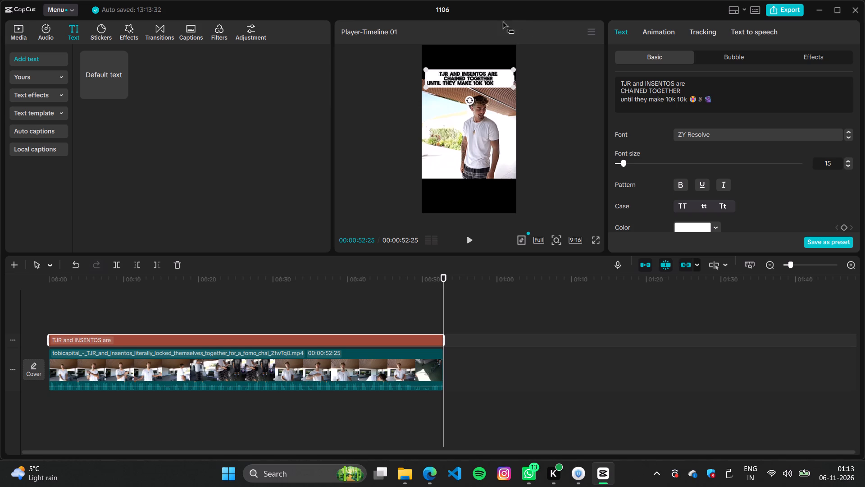
pyautogui.click(463, 76)
pyautogui.click(683, 91)
pyautogui.moveTo(720, 102); pyautogui.dragTo(601, 89)
pyautogui.hotkey('ctrl', 'c')
pyautogui.press('BackSpace')
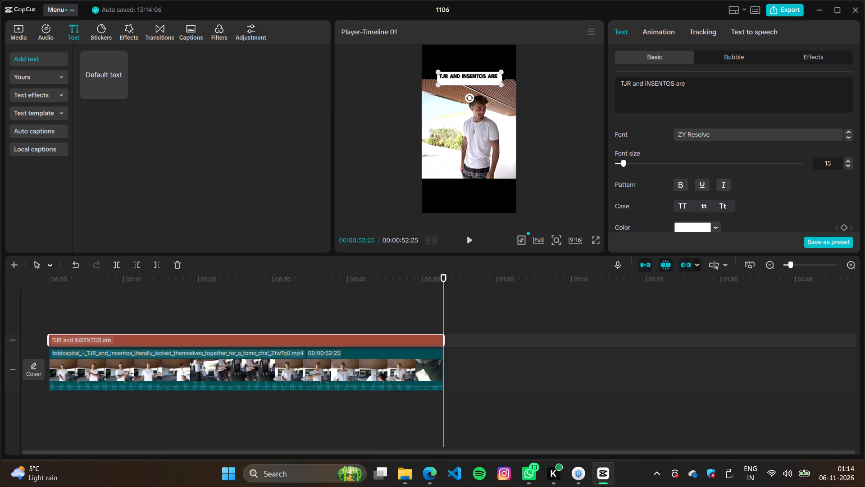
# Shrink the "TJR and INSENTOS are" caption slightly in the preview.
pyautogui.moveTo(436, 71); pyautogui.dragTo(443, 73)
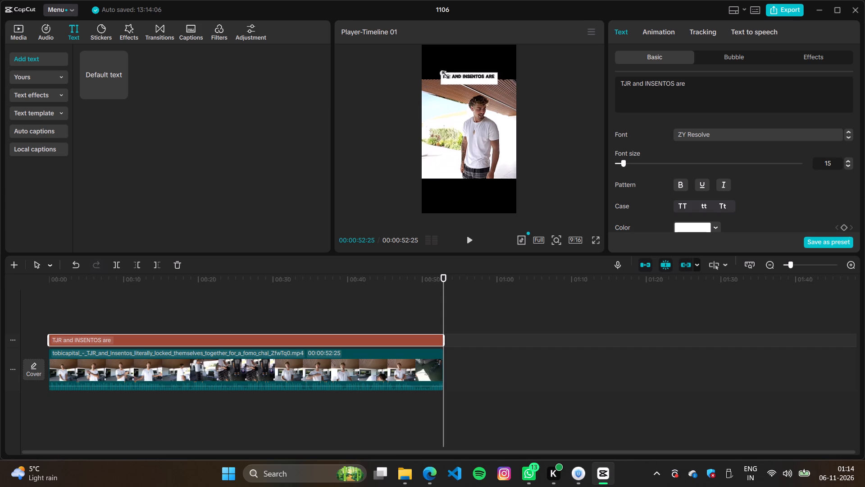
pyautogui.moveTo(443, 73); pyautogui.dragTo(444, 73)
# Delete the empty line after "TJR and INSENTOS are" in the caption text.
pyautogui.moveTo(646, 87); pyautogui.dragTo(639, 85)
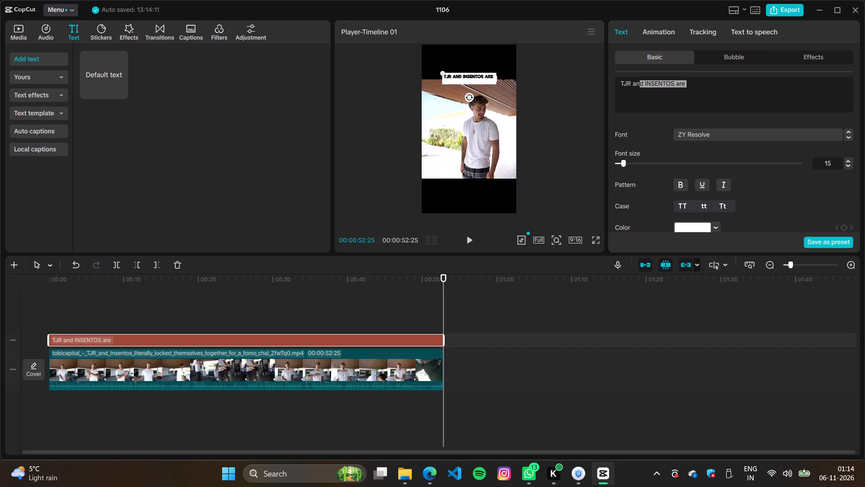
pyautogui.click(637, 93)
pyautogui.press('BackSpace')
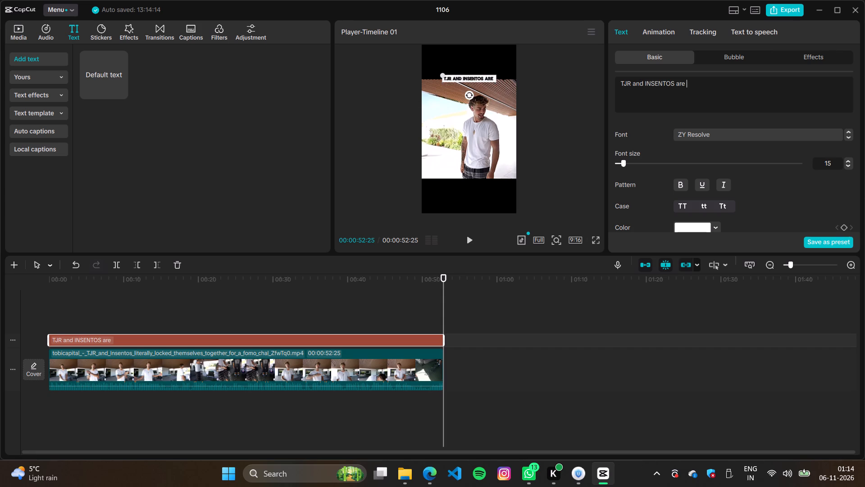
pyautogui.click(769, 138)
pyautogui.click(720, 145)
# Preview the one-line caption full screen, and check it over earlier moments of the video, ending at about 26 seconds.
pyautogui.click(591, 241)
pyautogui.click(595, 243)
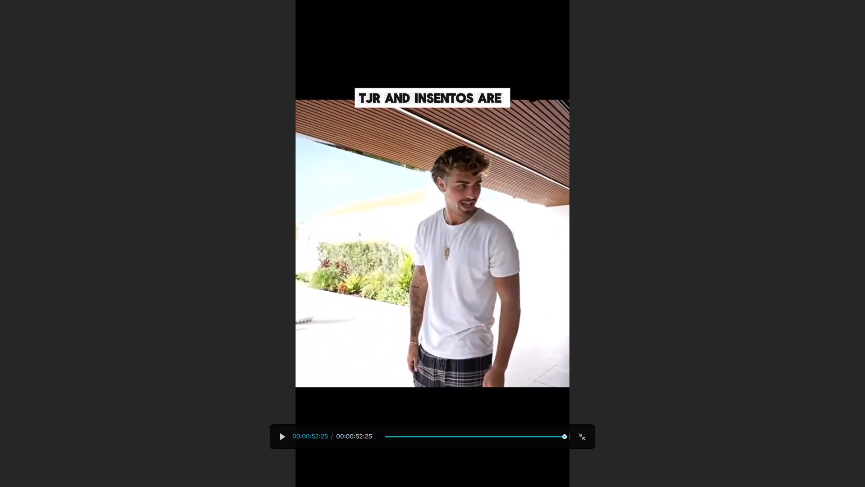
pyautogui.click(582, 435)
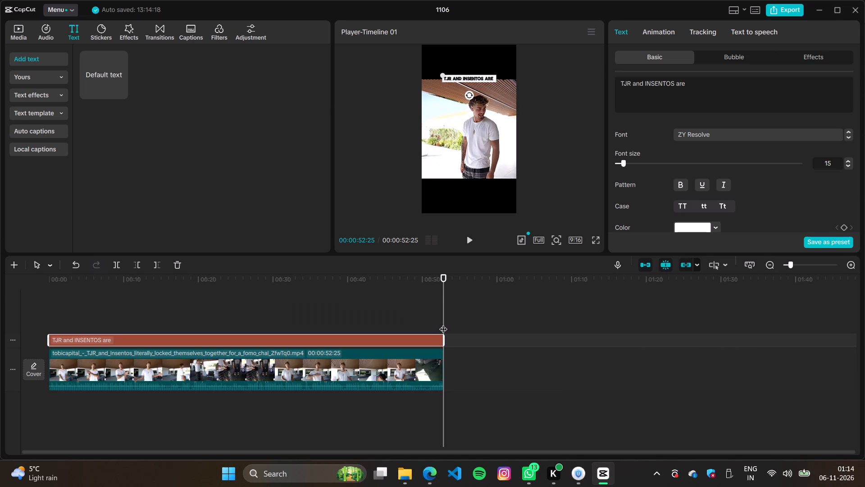
pyautogui.moveTo(443, 323); pyautogui.dragTo(174, 372)
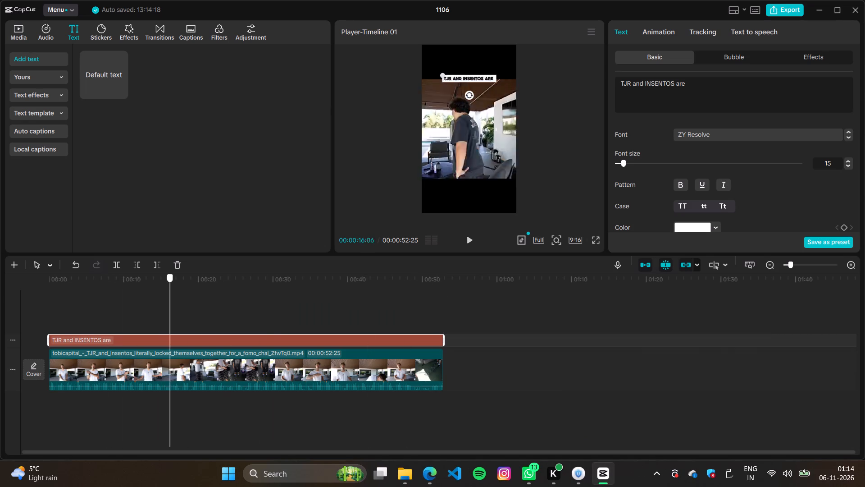
pyautogui.moveTo(174, 372); pyautogui.dragTo(248, 386)
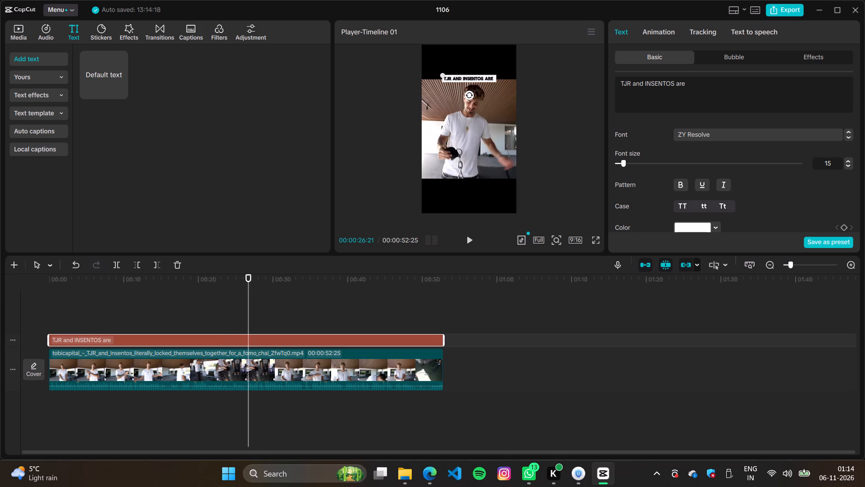
# Undo the caption's resizing and line deletions, back to the three-line text with "CHAINED TOGETHER" and "until they make 10k 10k".
pyautogui.click(701, 87)
pyautogui.hotkey('ctrl', 'z')
pyautogui.hotkey('ctrl', 'z')
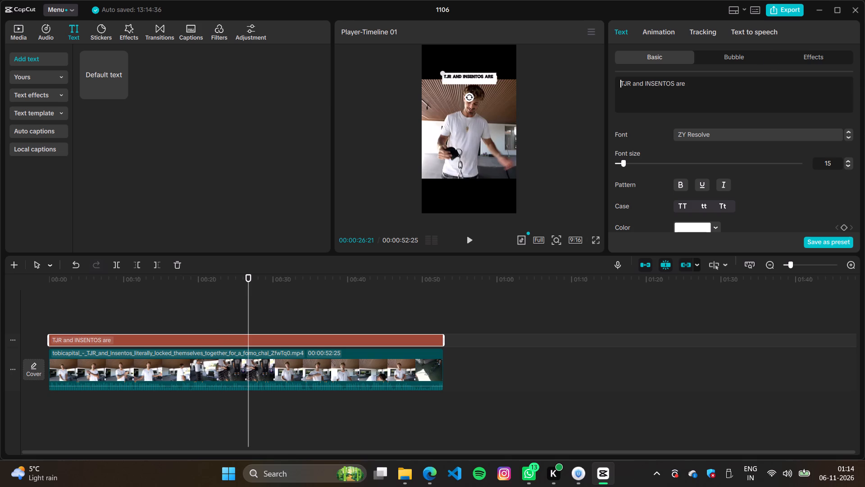
pyautogui.hotkey('ctrl', 'z')
pyautogui.hotkey('ctrl', 'z')
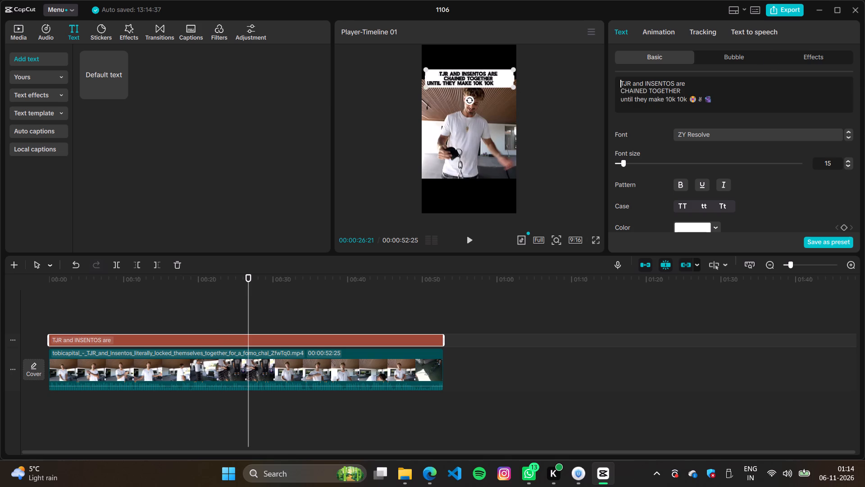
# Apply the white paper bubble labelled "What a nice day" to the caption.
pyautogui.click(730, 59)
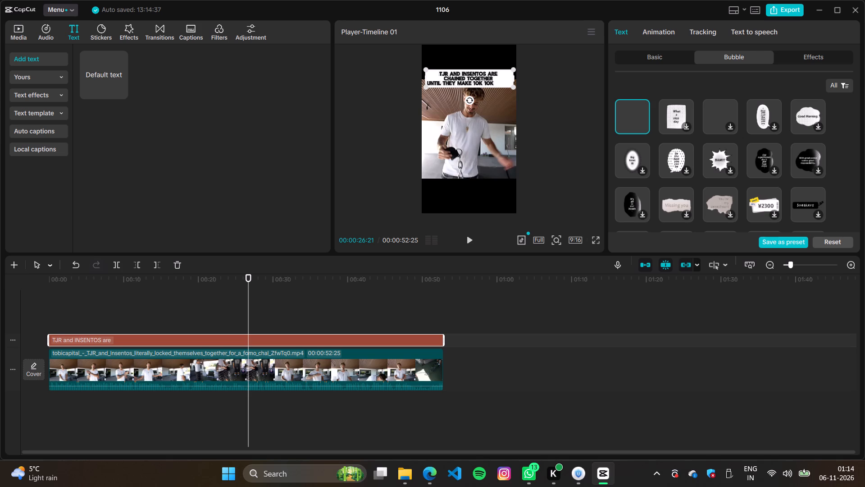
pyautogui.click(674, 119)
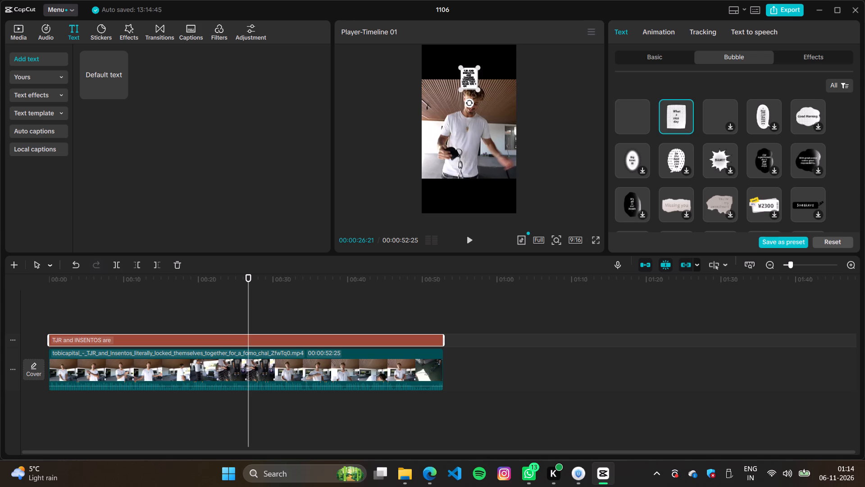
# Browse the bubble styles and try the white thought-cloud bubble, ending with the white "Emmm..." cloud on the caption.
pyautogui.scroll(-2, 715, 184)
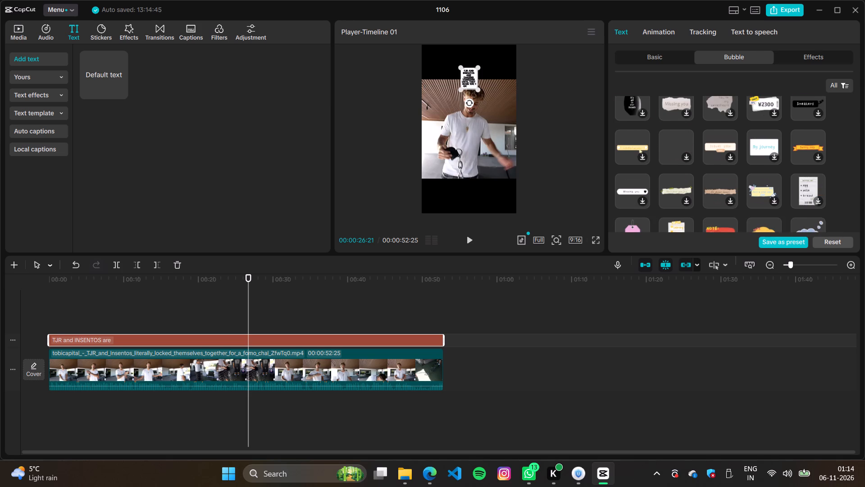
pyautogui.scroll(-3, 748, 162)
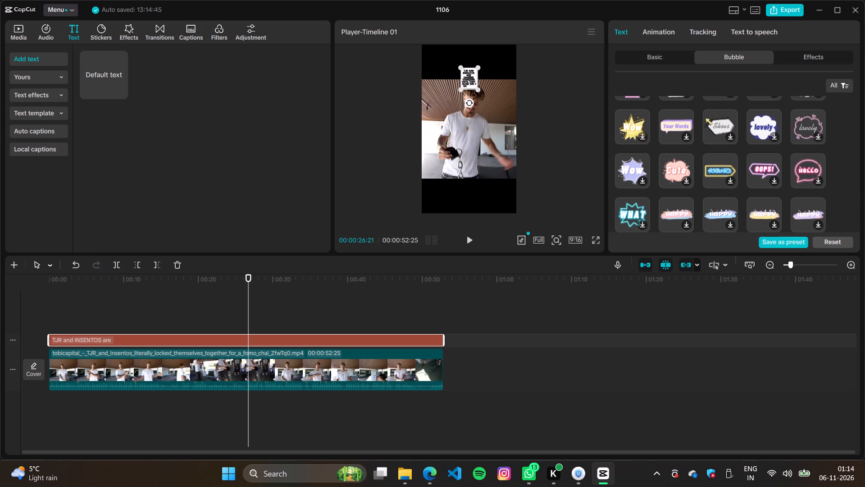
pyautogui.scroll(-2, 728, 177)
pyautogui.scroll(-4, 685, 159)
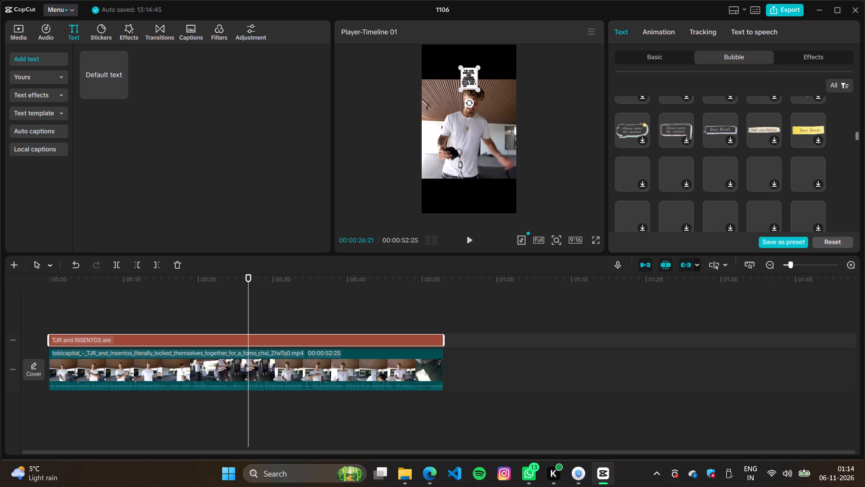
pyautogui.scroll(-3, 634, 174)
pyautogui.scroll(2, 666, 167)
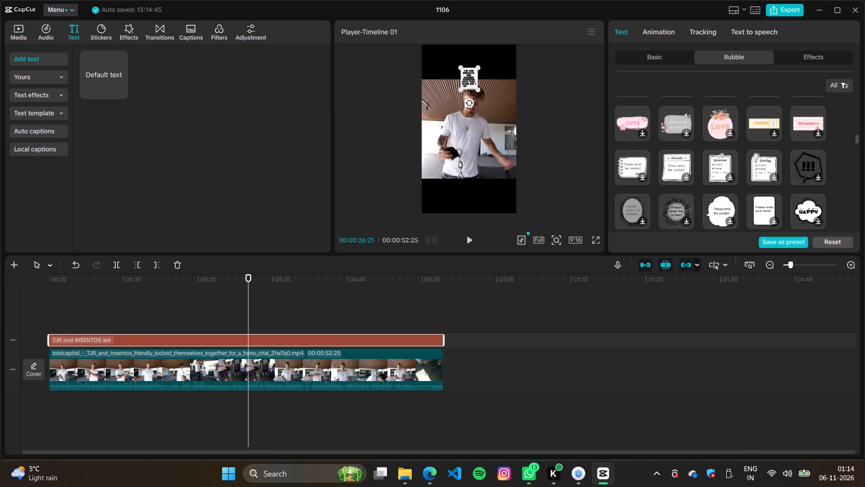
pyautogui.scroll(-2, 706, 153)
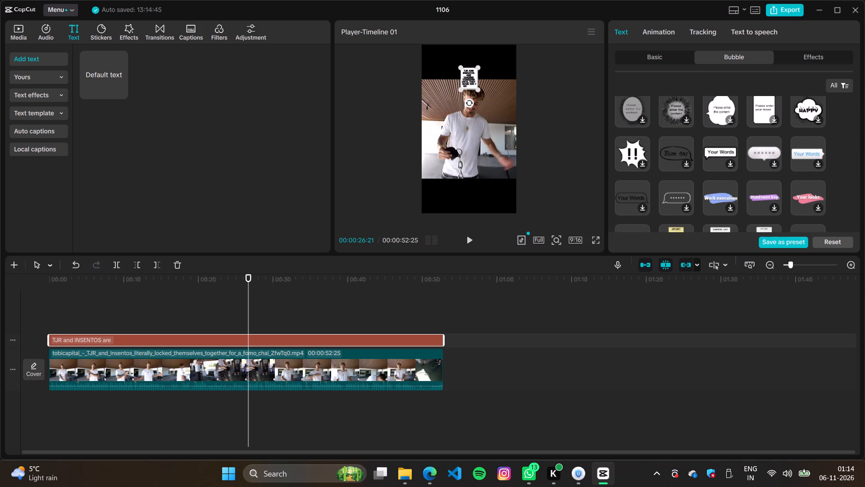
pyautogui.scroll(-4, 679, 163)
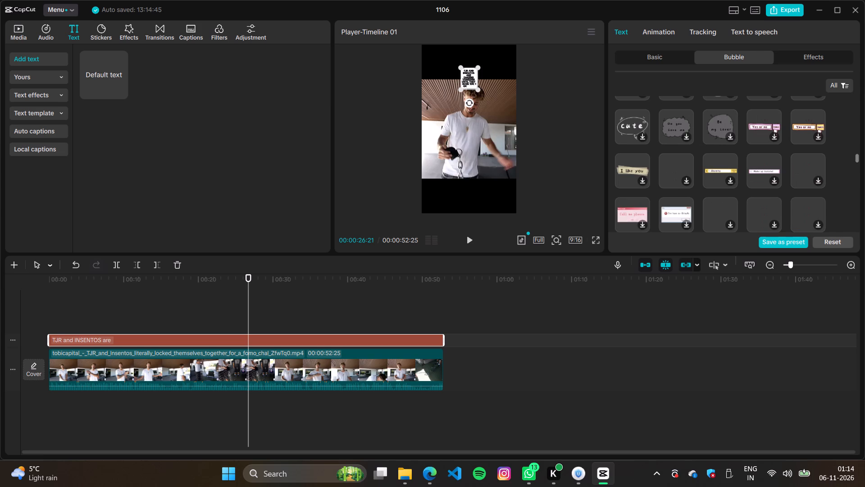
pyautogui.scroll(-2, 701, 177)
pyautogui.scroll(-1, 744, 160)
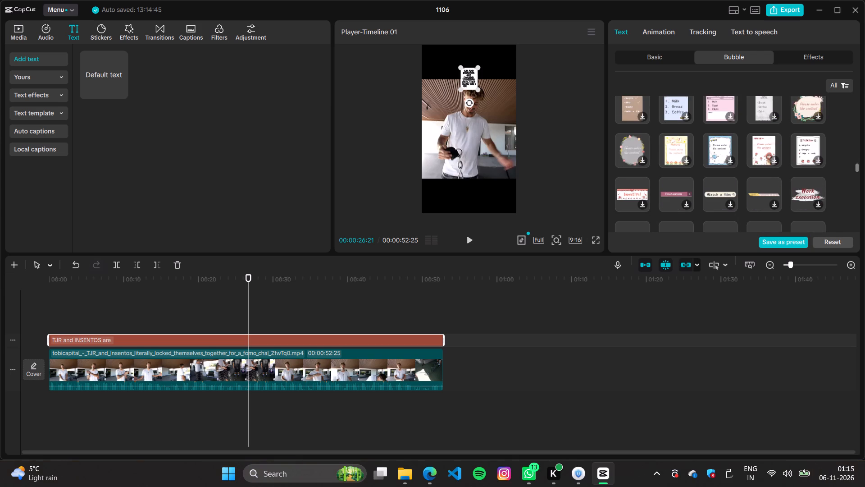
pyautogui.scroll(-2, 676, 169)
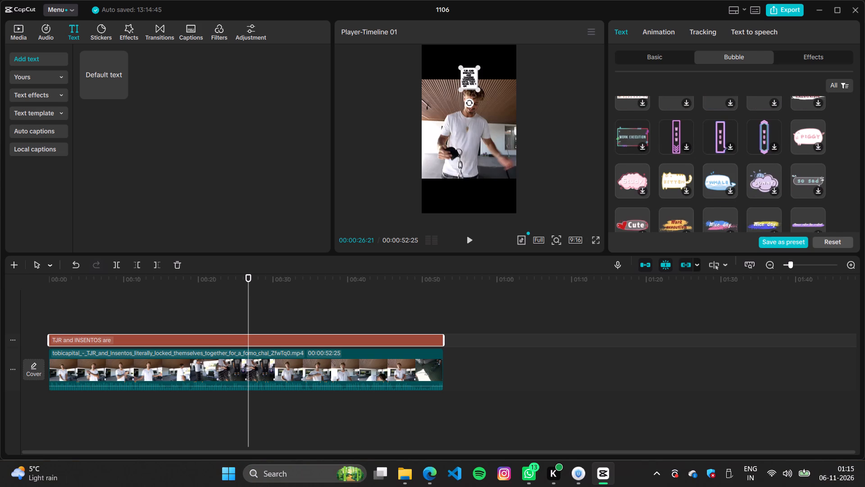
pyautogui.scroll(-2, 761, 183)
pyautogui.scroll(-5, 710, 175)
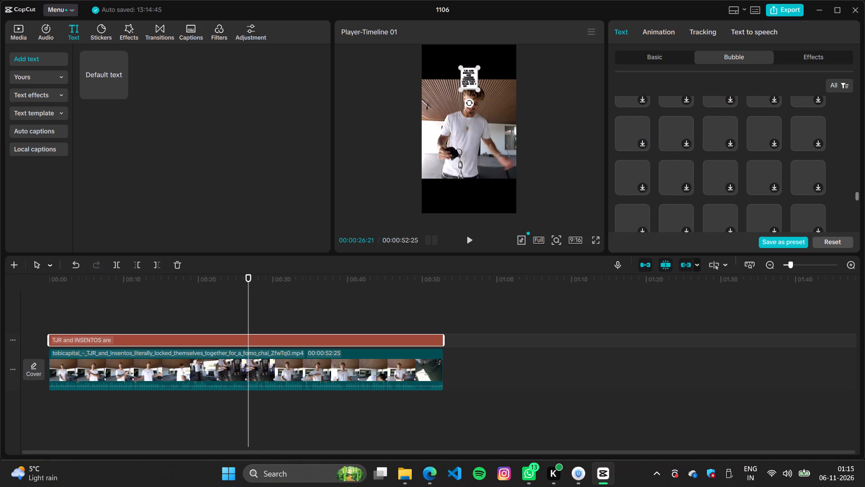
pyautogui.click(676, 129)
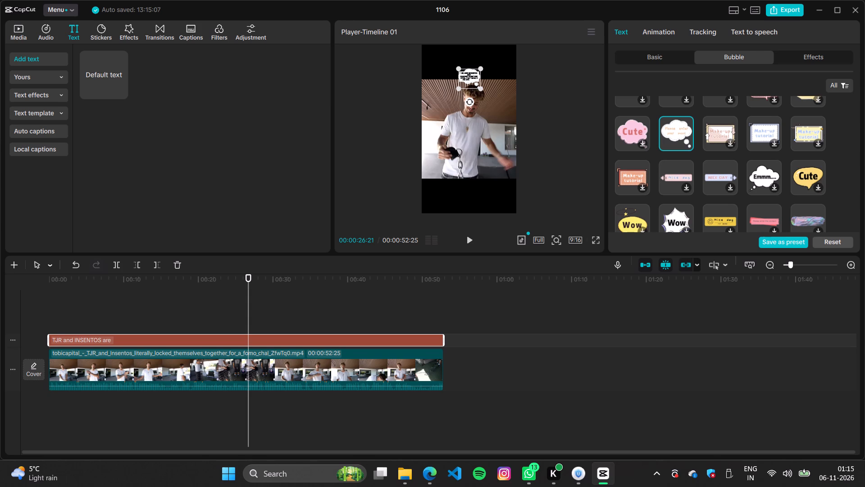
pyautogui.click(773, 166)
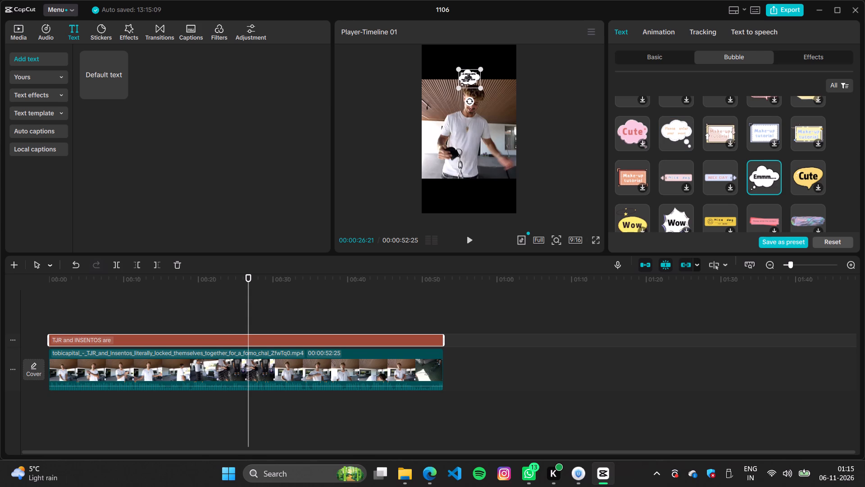
# Try larger sizes for the cloud-bubble caption, leaving it slightly enlarged.
pyautogui.moveTo(457, 72); pyautogui.dragTo(436, 69)
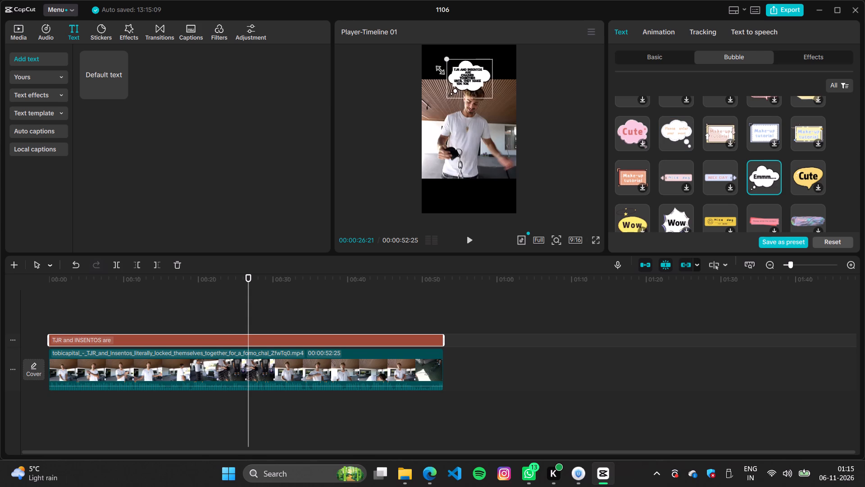
pyautogui.moveTo(436, 69); pyautogui.dragTo(423, 78)
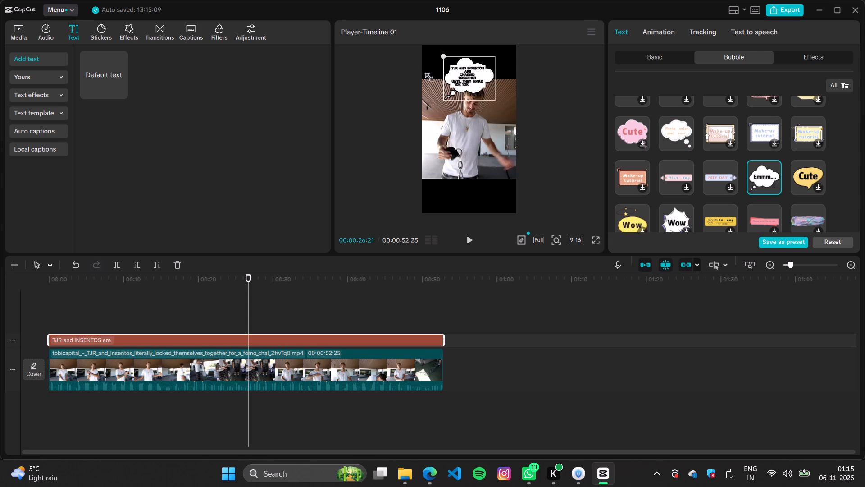
pyautogui.moveTo(423, 78); pyautogui.dragTo(448, 80)
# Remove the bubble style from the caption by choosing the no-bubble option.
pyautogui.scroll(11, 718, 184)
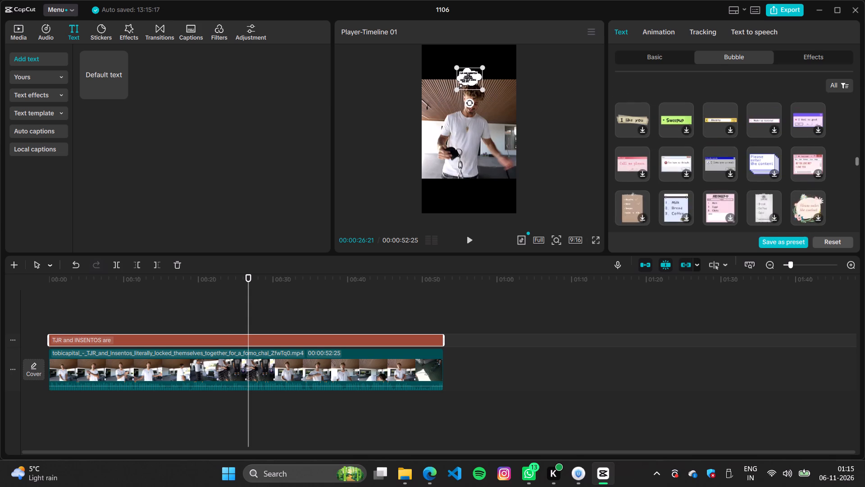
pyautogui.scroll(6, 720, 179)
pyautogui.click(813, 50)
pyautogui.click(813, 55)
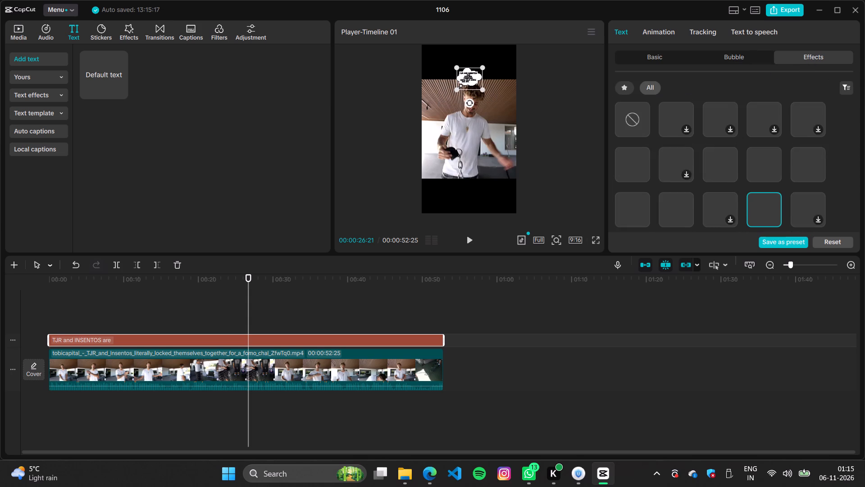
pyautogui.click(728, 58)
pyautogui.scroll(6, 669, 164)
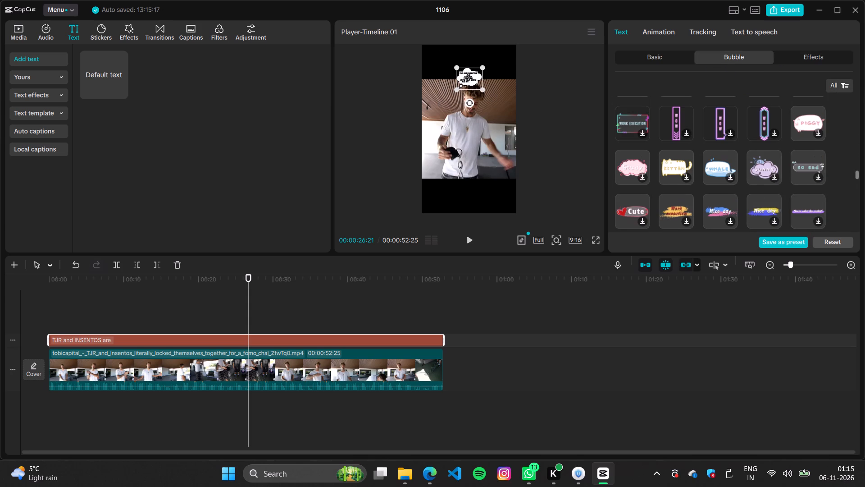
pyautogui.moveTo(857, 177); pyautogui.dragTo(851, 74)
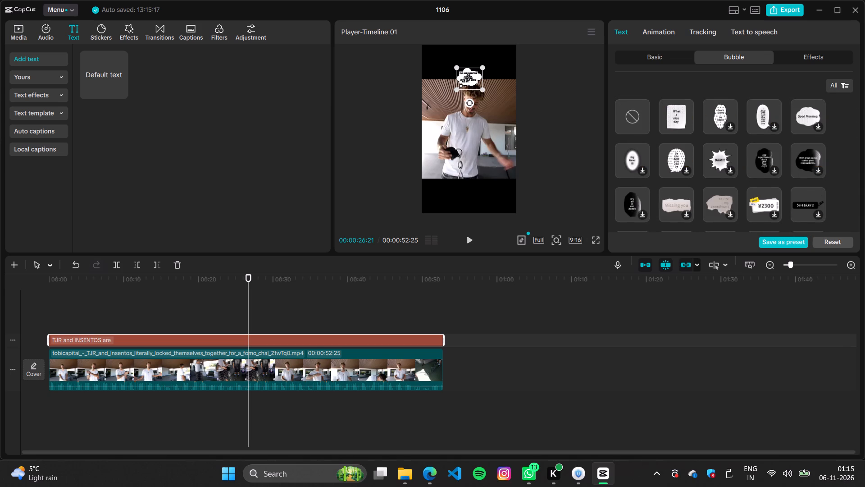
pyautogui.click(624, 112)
# Check the caption's applied text effect, and set the caption's text colour to white (FFFFFF).
pyautogui.click(810, 54)
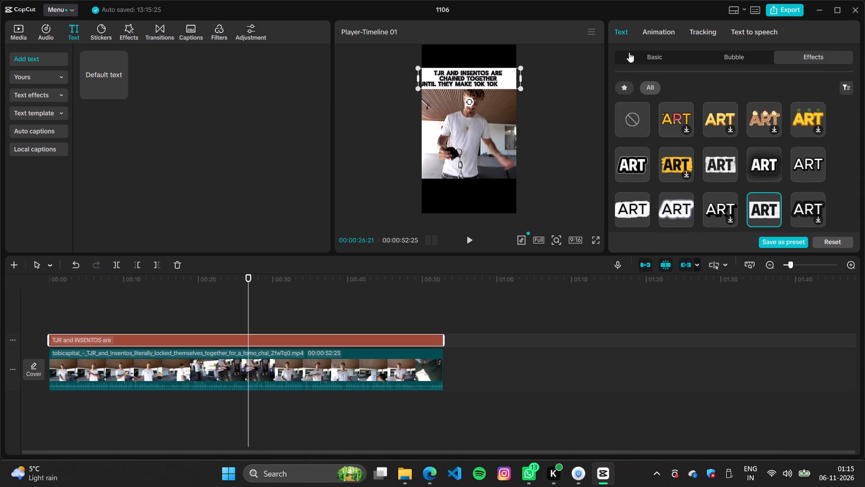
pyautogui.click(630, 52)
pyautogui.scroll(-2, 724, 170)
pyautogui.click(716, 158)
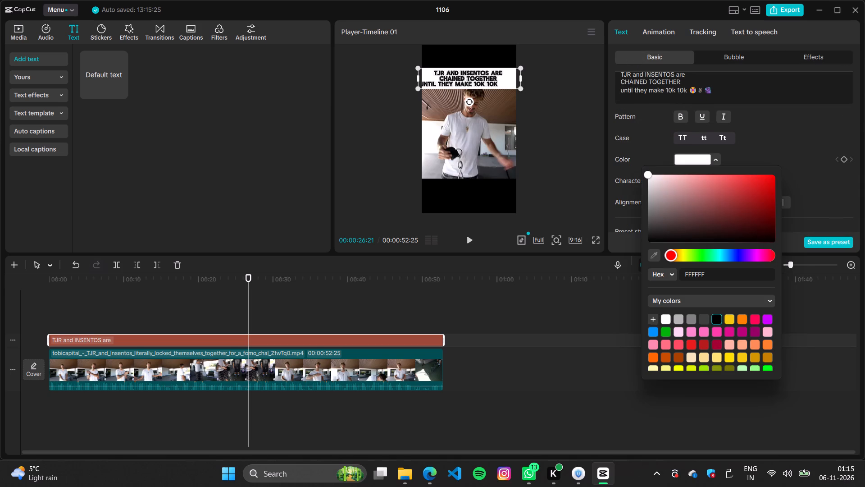
pyautogui.click(665, 318)
pyautogui.click(785, 118)
# Disable the caption's white background.
pyautogui.scroll(-6, 720, 174)
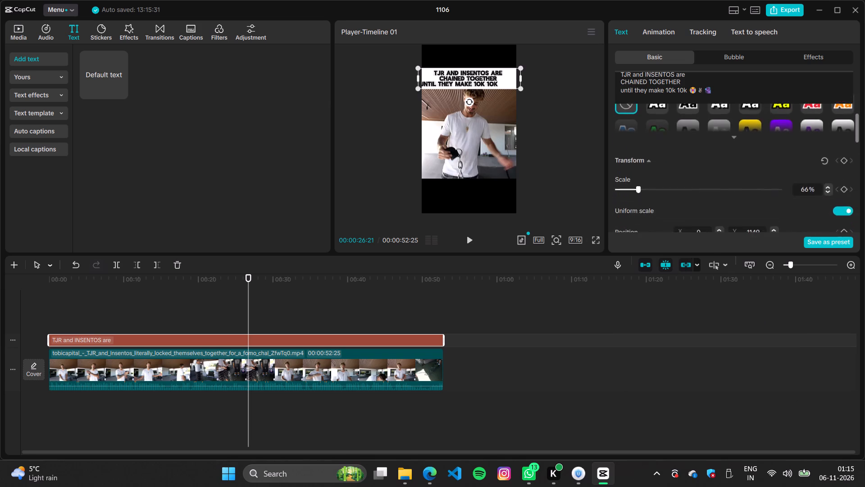
pyautogui.scroll(-6, 715, 175)
pyautogui.scroll(-2, 631, 190)
pyautogui.click(618, 160)
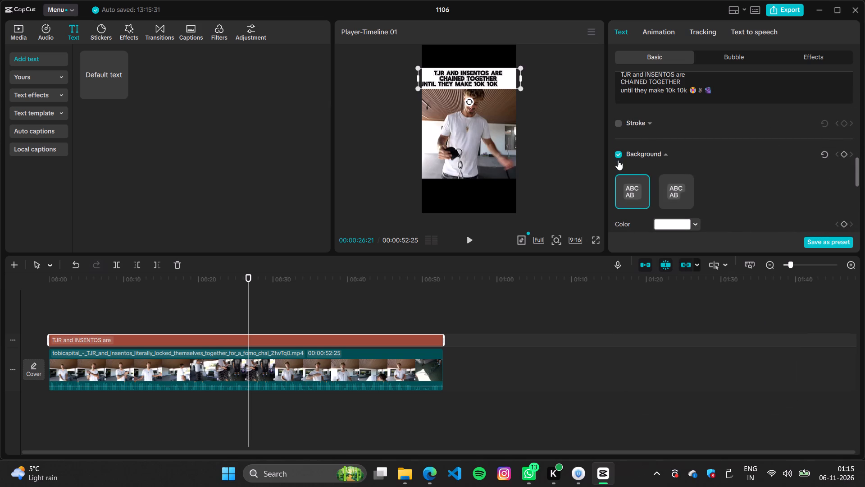
pyautogui.click(618, 154)
pyautogui.scroll(3, 753, 144)
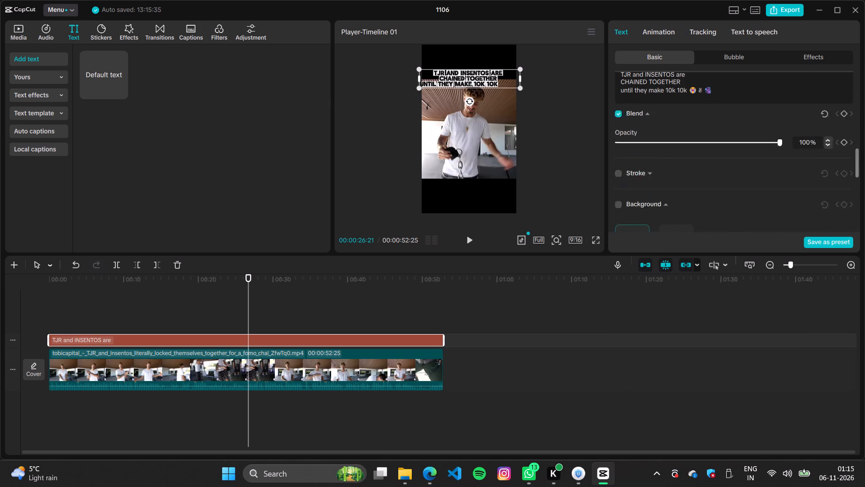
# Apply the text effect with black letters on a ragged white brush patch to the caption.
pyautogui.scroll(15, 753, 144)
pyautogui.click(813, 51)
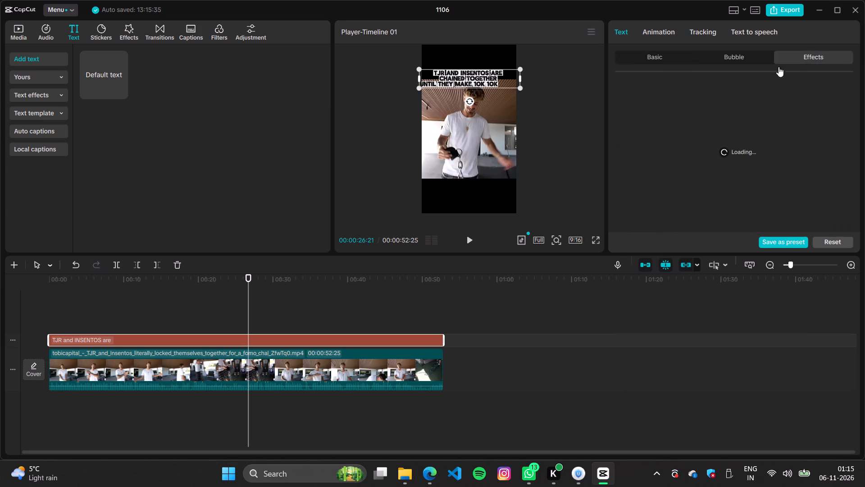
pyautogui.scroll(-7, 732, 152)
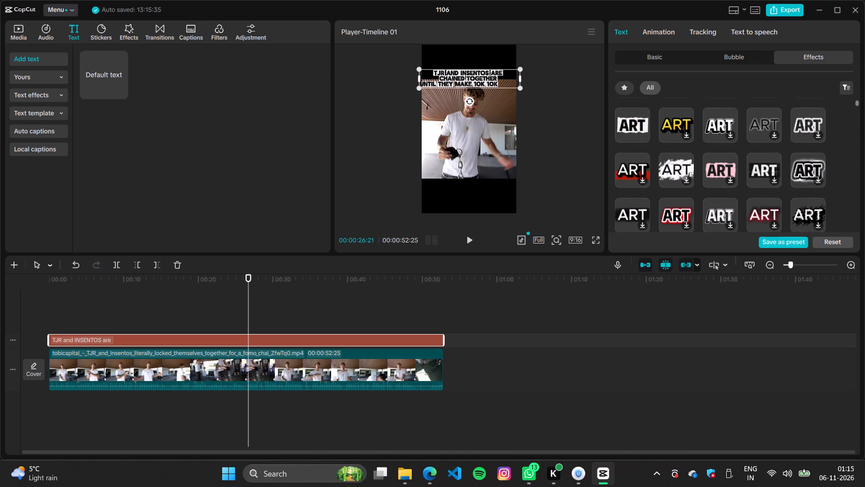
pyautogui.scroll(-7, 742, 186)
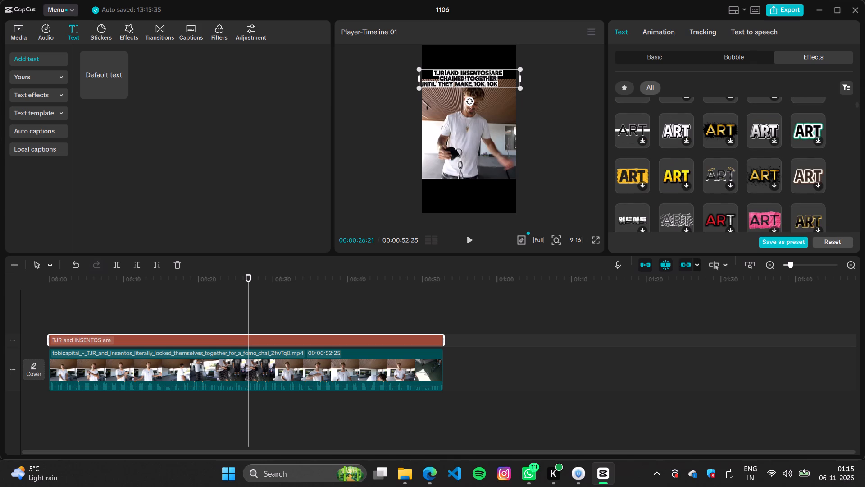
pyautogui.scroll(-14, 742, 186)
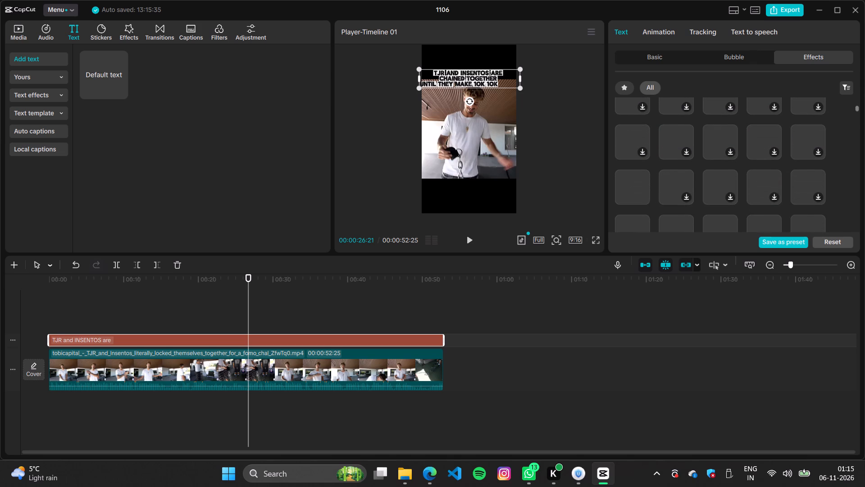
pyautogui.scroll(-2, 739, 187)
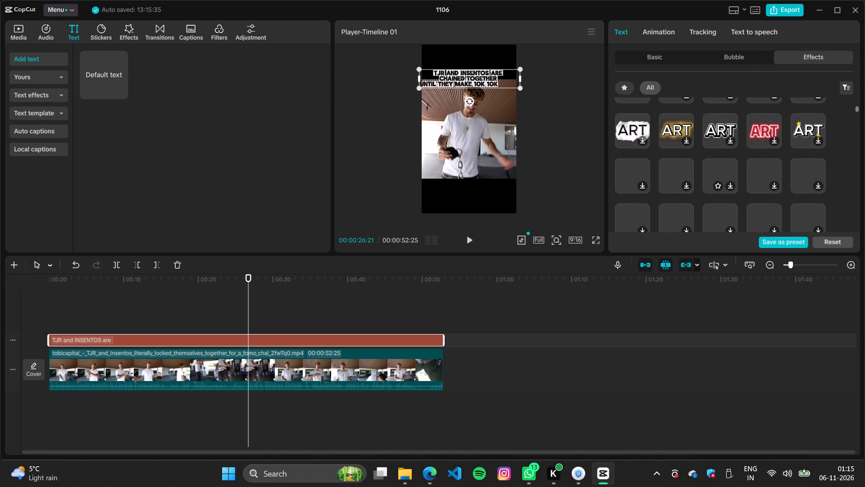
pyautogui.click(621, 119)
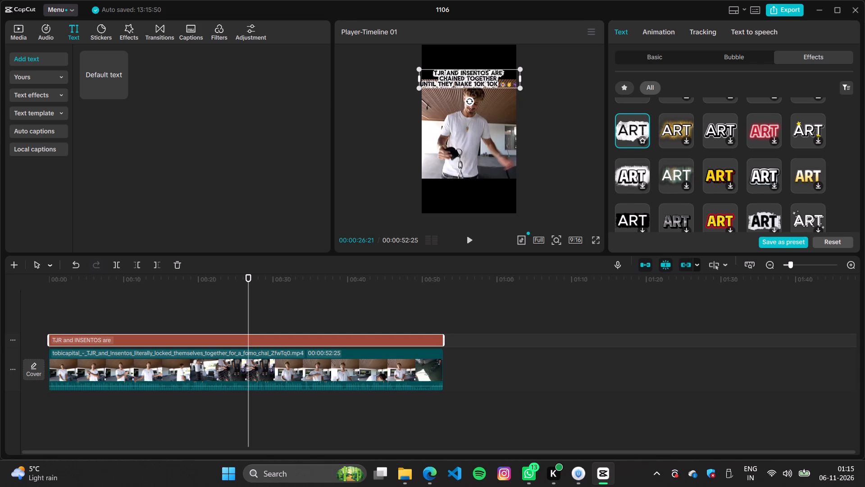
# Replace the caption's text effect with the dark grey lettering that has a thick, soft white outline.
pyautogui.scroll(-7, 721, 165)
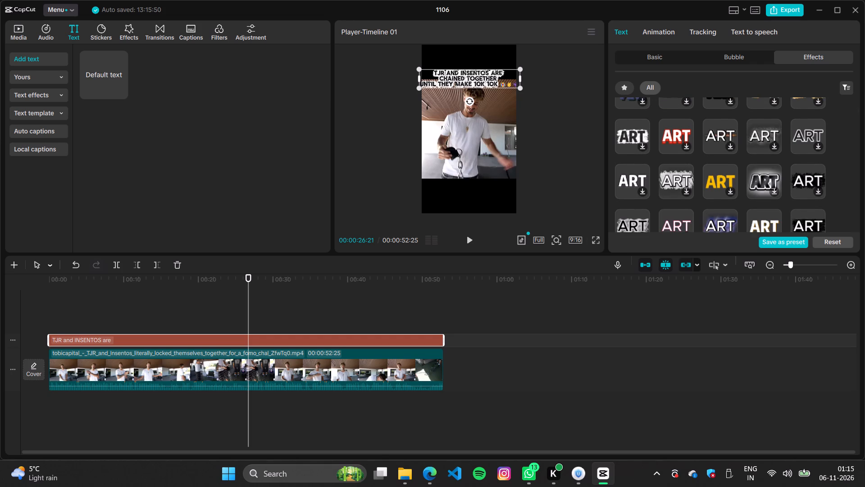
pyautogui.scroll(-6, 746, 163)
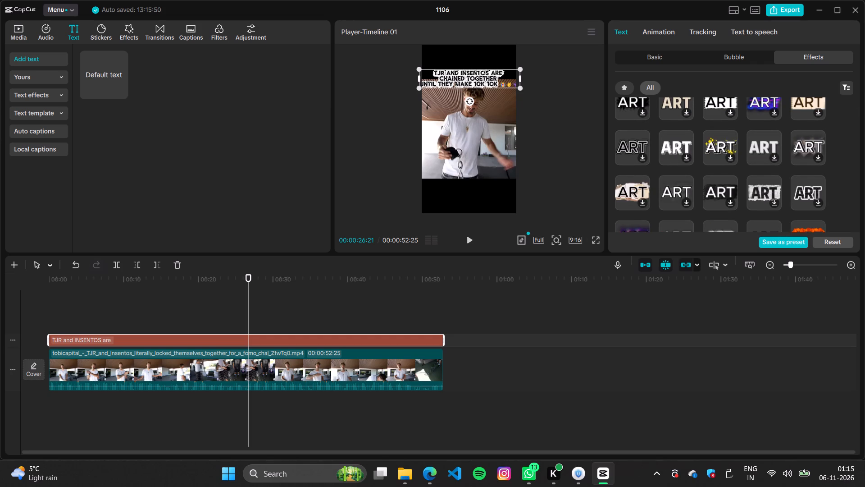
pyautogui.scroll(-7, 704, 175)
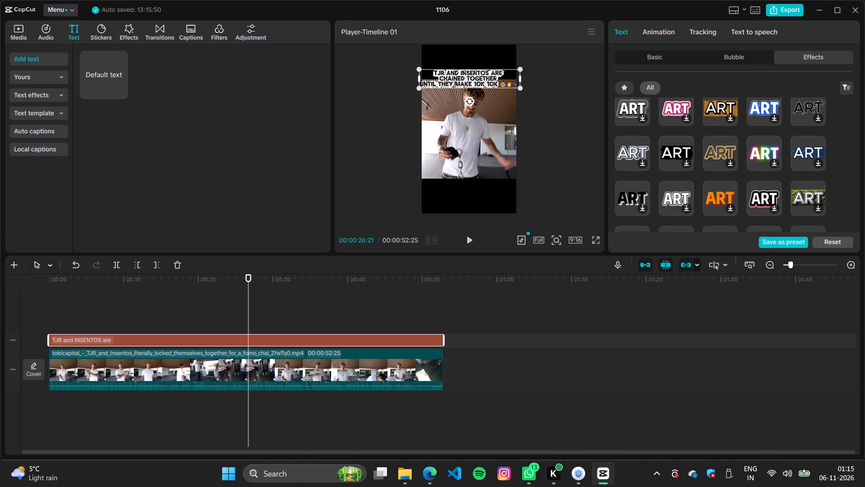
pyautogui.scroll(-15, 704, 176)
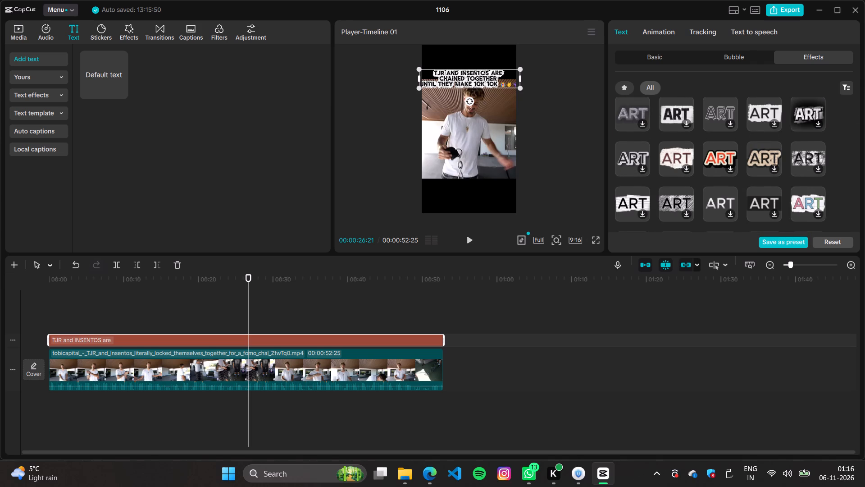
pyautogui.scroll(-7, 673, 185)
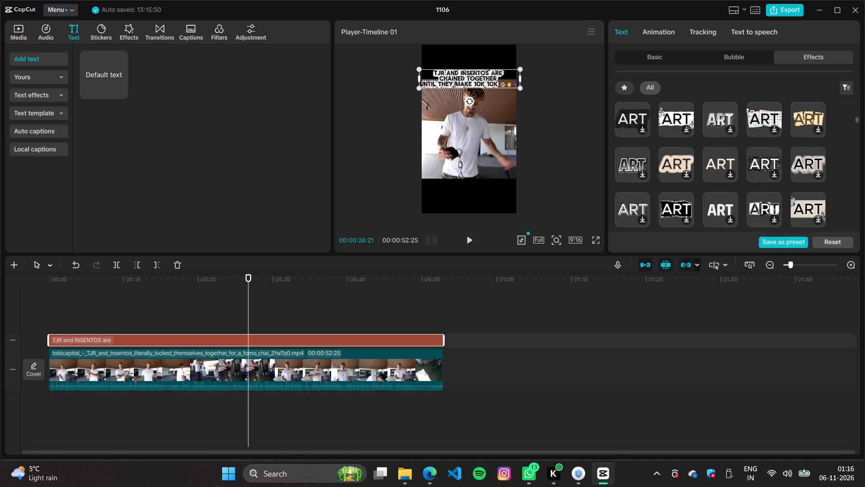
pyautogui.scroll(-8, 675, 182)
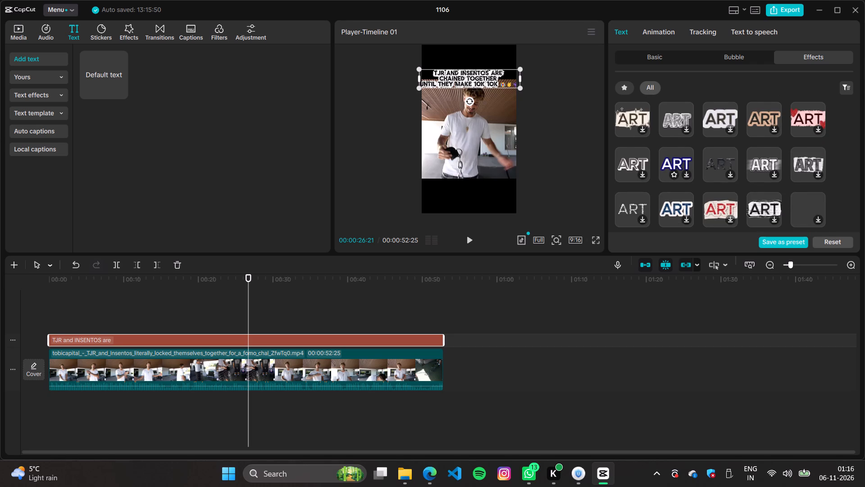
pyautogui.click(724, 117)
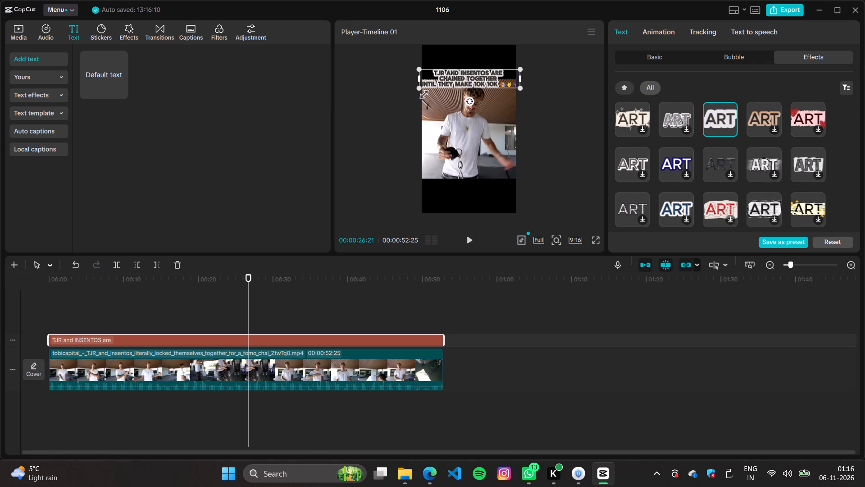
# Inspect the restyled caption in the full-screen preview.
pyautogui.click(601, 243)
pyautogui.click(596, 242)
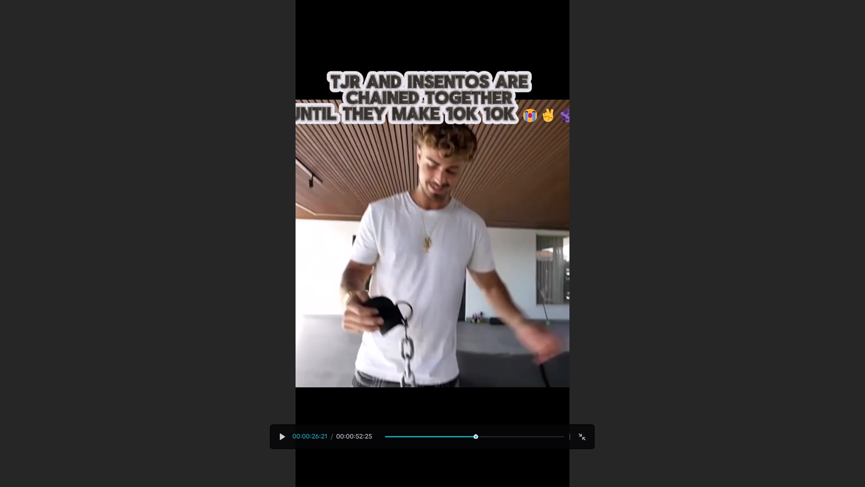
pyautogui.click(585, 436)
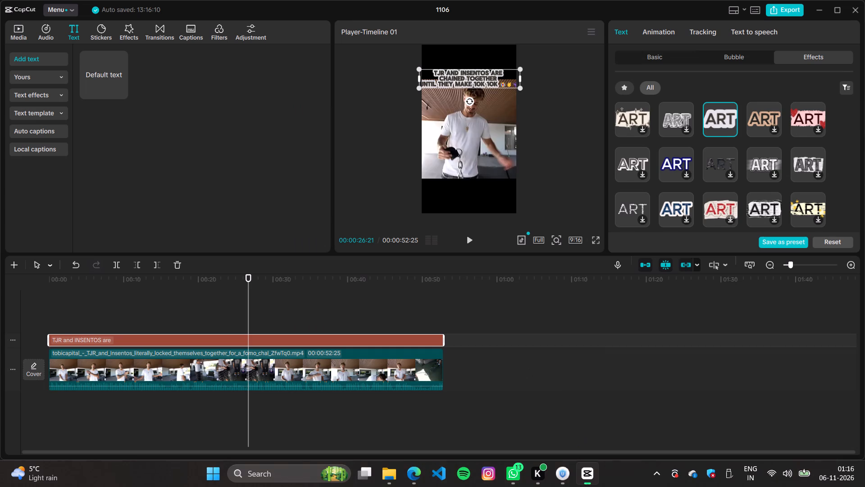
# Shrink the caption so its longest line and emojis fit within the width of the vertical frame.
pyautogui.moveTo(418, 70); pyautogui.dragTo(436, 75)
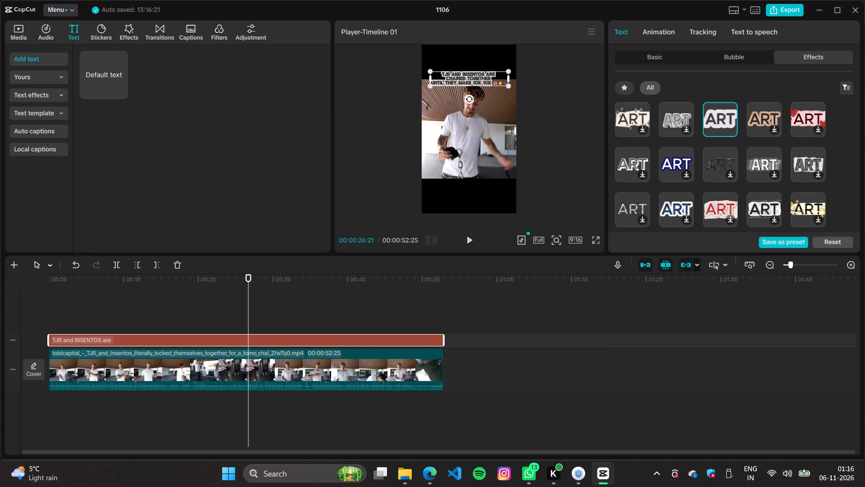
# Play part of the video in full screen to check the resized caption over the footage.
pyautogui.click(599, 241)
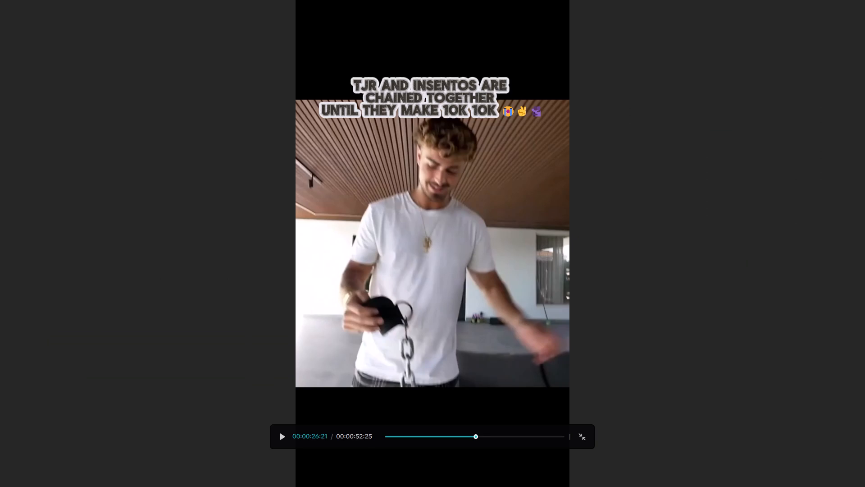
pyautogui.click(285, 436)
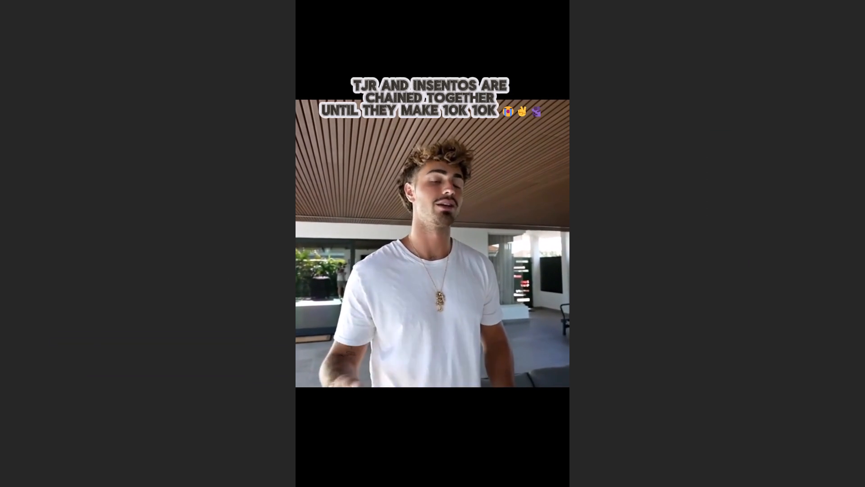
pyautogui.click(551, 417)
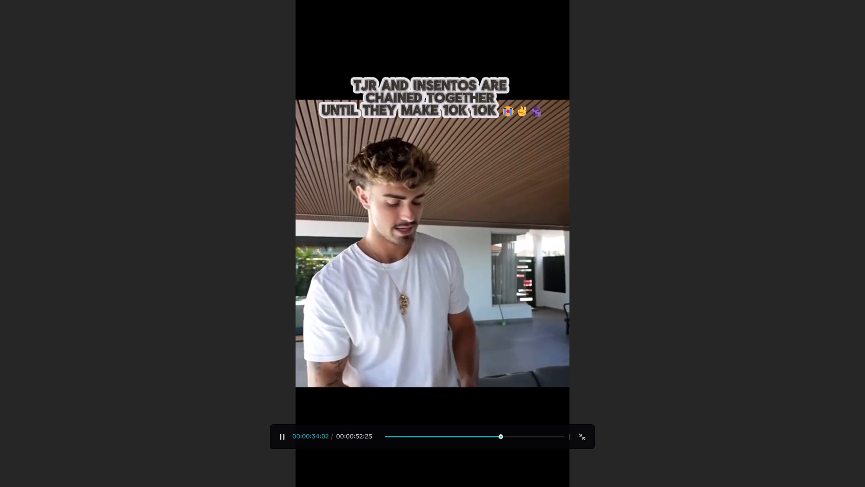
pyautogui.click(583, 441)
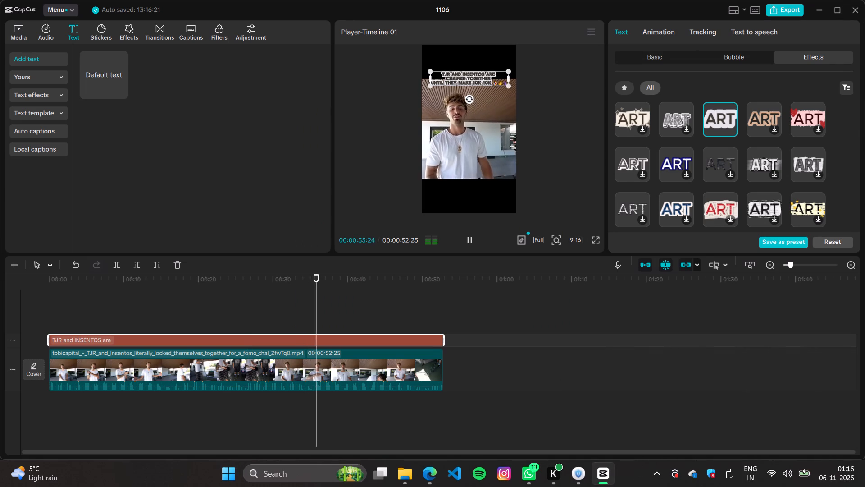
pyautogui.click(473, 237)
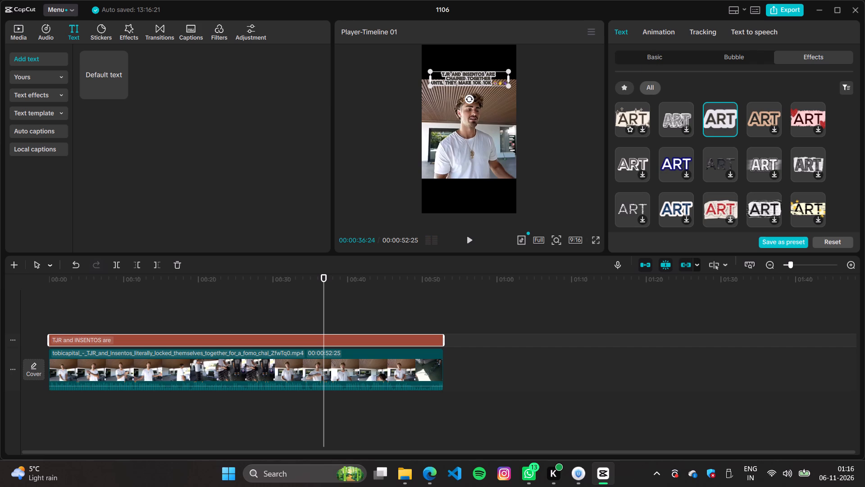
# Remove the text effect from the caption by choosing the no-effect option.
pyautogui.scroll(20, 644, 176)
pyautogui.scroll(7, 644, 176)
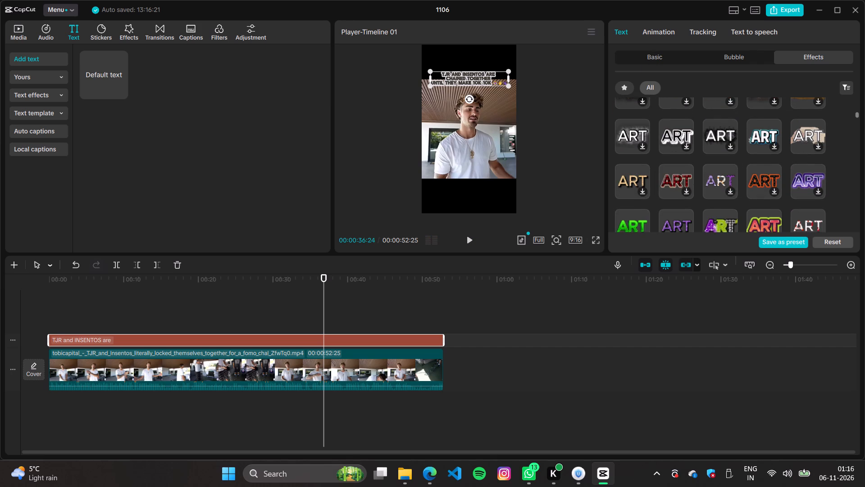
pyautogui.moveTo(857, 113); pyautogui.dragTo(857, 81)
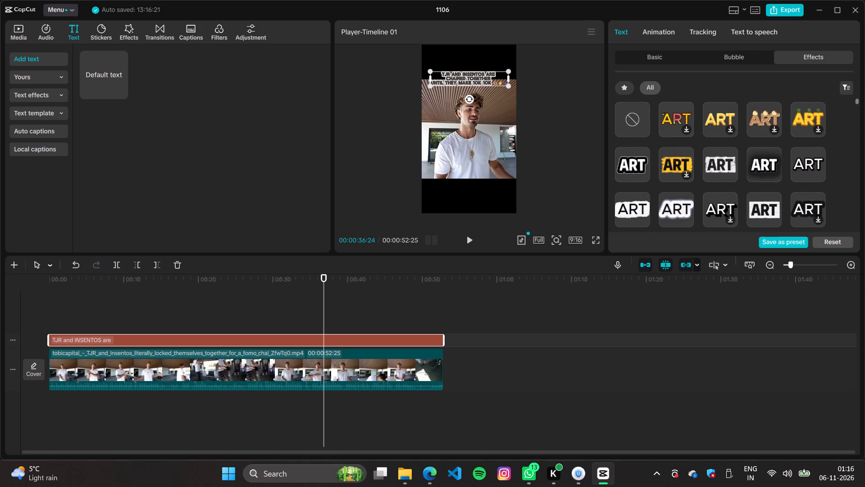
pyautogui.click(640, 122)
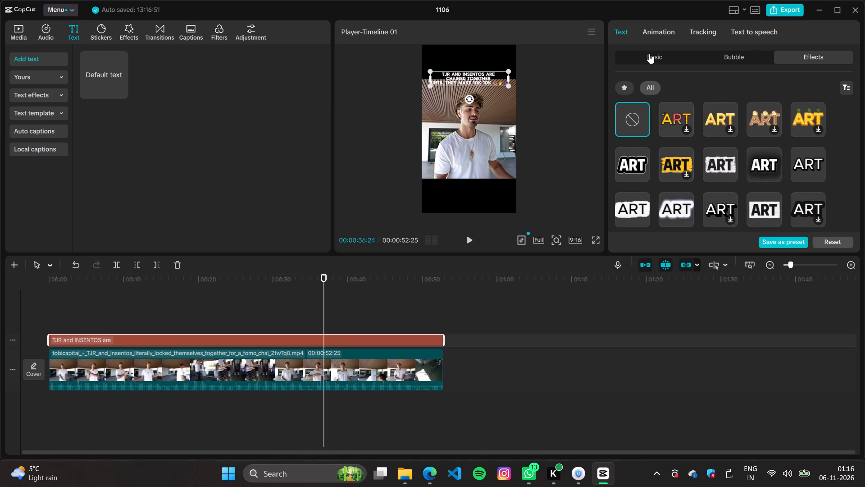
# Indent the caption's second line, "CHAINED TOGETHER", by one leading space.
pyautogui.click(649, 54)
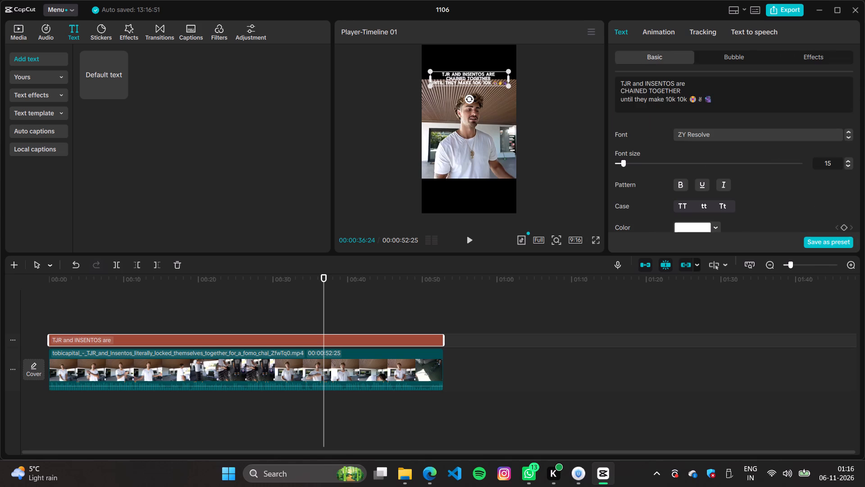
pyautogui.click(623, 92)
pyautogui.click(619, 87)
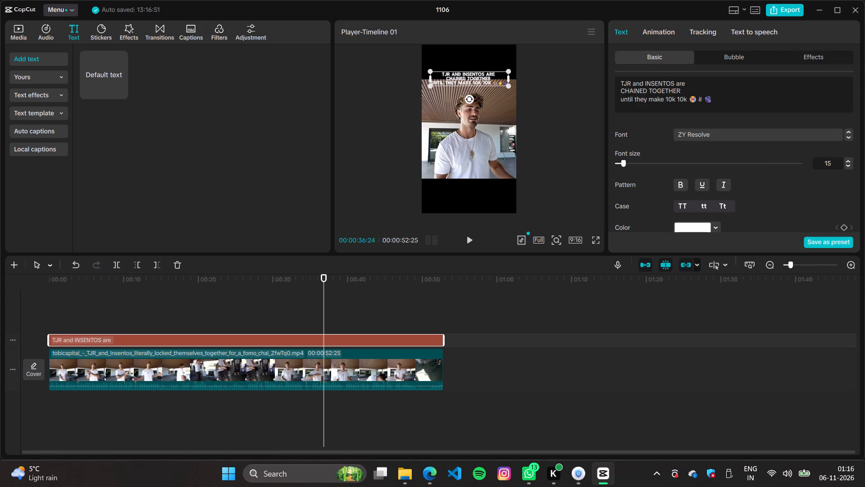
pyautogui.click(623, 89)
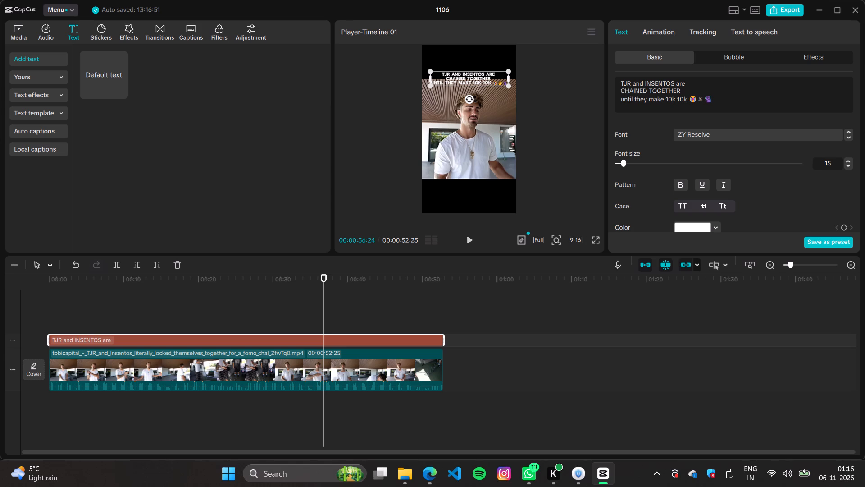
pyautogui.click(621, 90)
pyautogui.press('space')
pyautogui.press('space')
pyautogui.press('space')
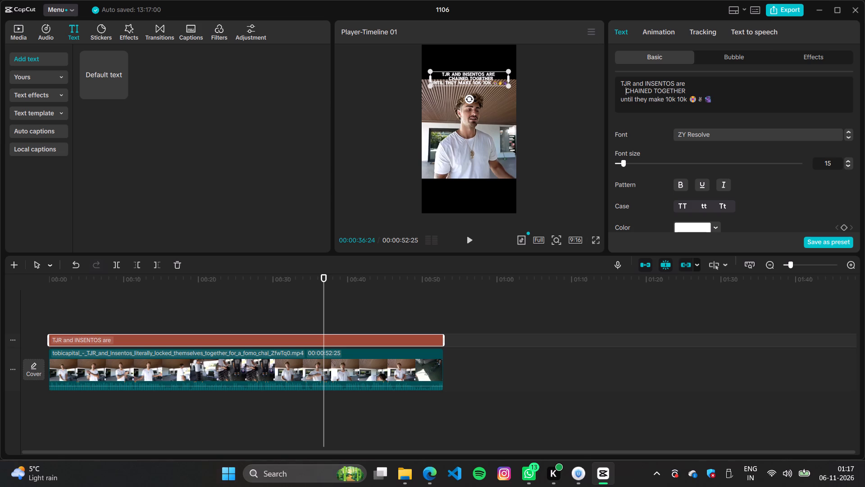
pyautogui.press('space')
pyautogui.press('BackSpace')
pyautogui.press('BackSpace')
pyautogui.press('BackSpace')
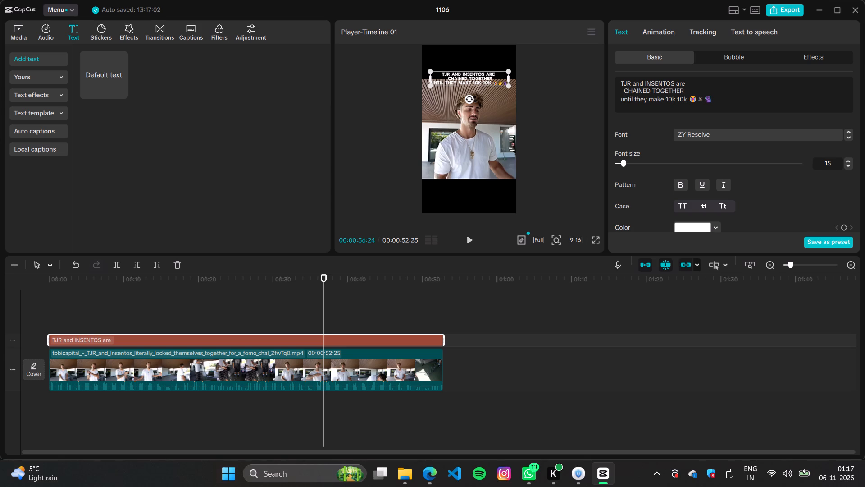
# Indent the caption's third line, "until they make 10k 10k", by six leading spaces.
pyautogui.click(621, 101)
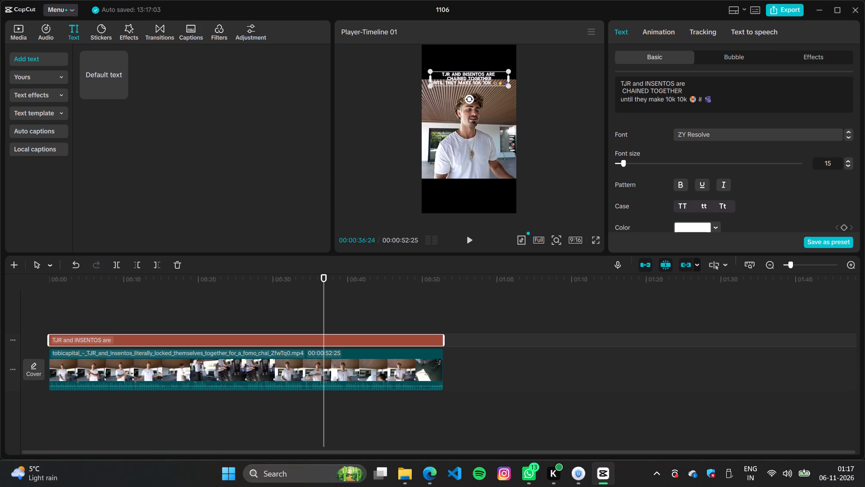
pyautogui.press('space')
pyautogui.press('space')
pyautogui.press('space')
pyautogui.press('space')
pyautogui.press('space')
pyautogui.press('space')
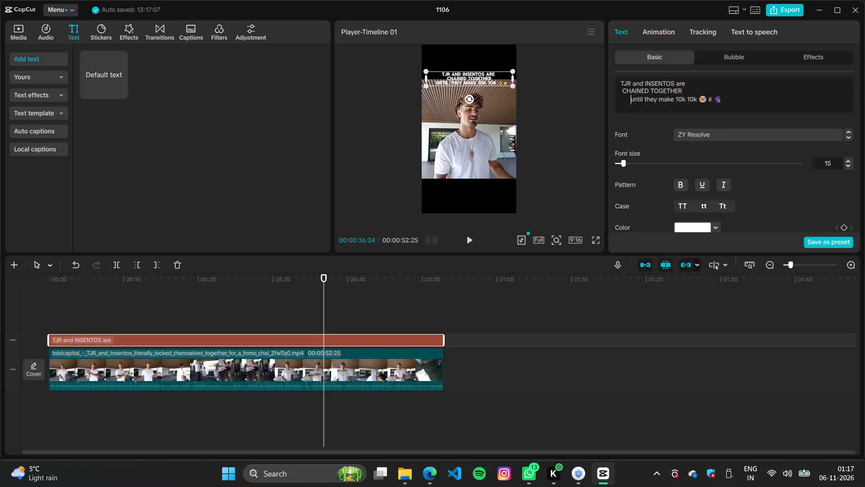
# Delete "10k 10k" from the caption's third line, leaving "until they make" directly before the emojis.
pyautogui.click(722, 96)
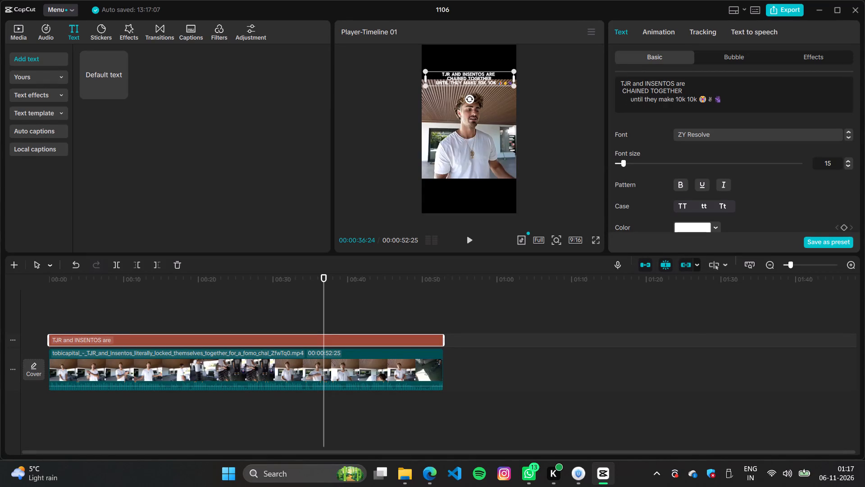
pyautogui.click(699, 99)
pyautogui.press('BackSpace')
pyautogui.press('BackSpace')
pyautogui.press('BackSpace')
pyautogui.press('BackSpace')
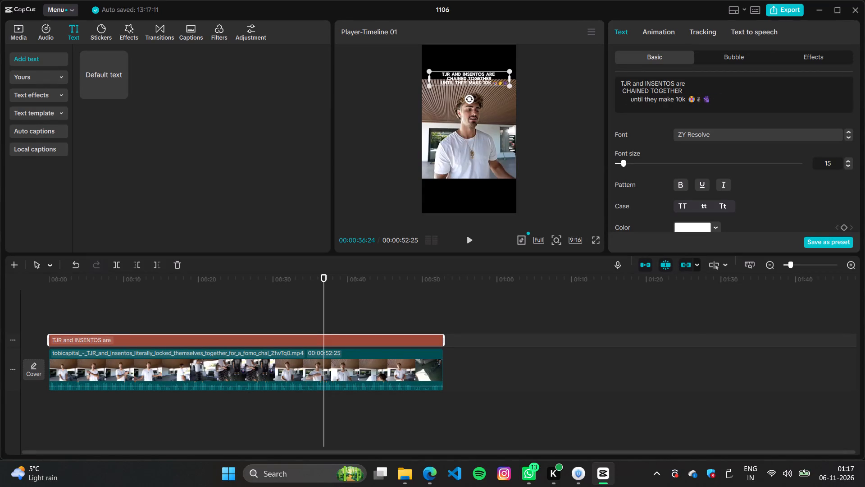
pyautogui.press('BackSpace')
pyautogui.press('BackSpace')
pyautogui.press('BackSpace')
pyautogui.press('BackSpace')
pyautogui.press('BackSpace')
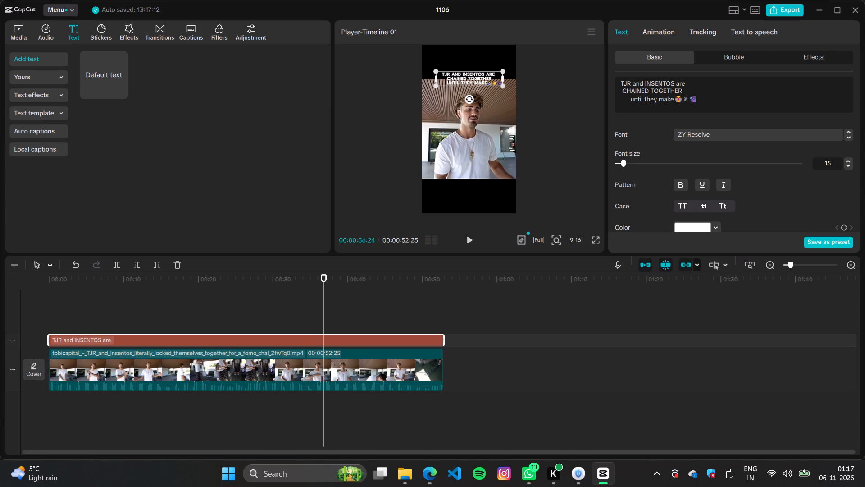
# Trim the trailing space after "CHAINED TOGETHER" in the caption's second line.
pyautogui.click(688, 90)
pyautogui.press('BackSpace')
# Remove one leading space from the caption's third line, before "until they make".
pyautogui.click(631, 100)
pyautogui.press('BackSpace')
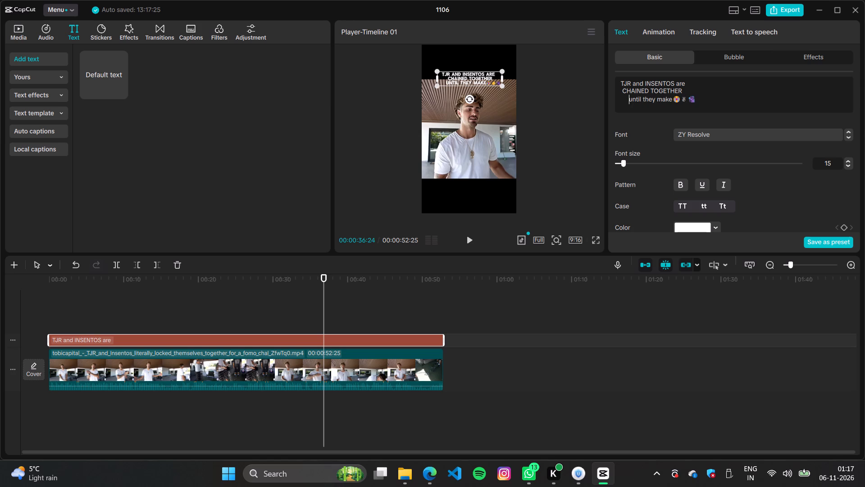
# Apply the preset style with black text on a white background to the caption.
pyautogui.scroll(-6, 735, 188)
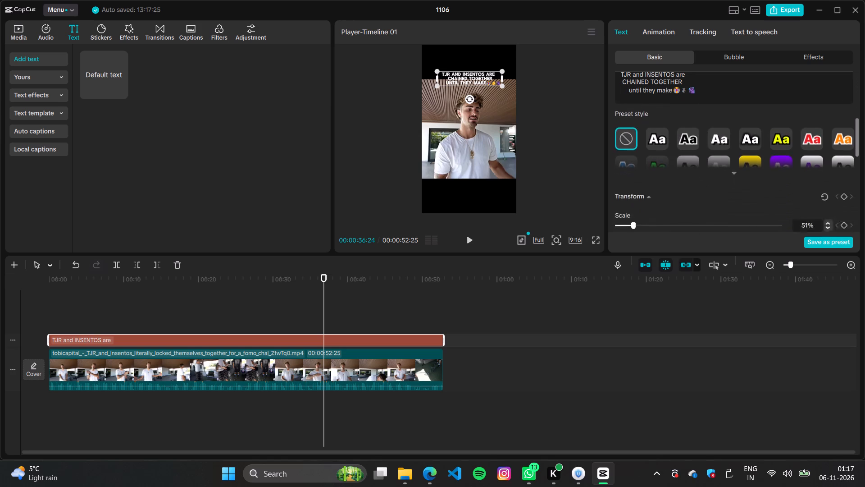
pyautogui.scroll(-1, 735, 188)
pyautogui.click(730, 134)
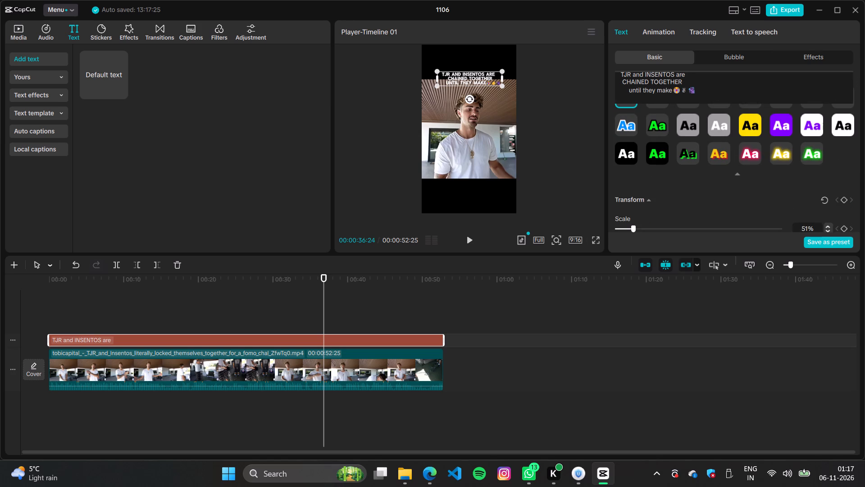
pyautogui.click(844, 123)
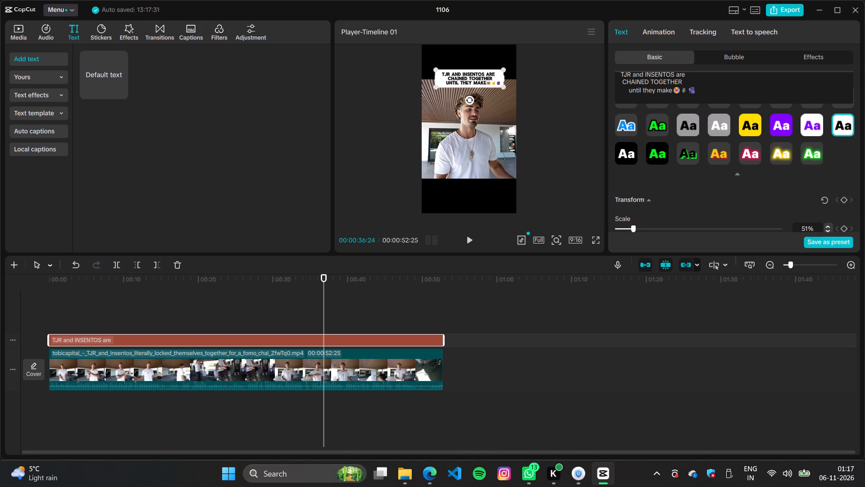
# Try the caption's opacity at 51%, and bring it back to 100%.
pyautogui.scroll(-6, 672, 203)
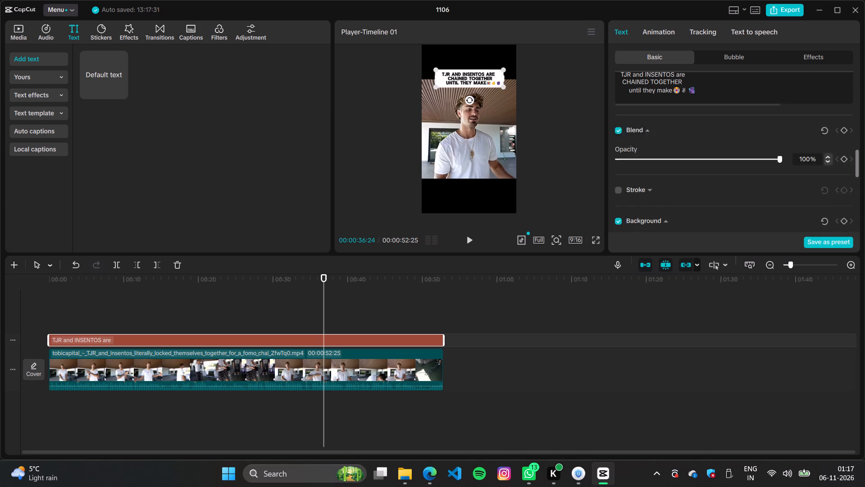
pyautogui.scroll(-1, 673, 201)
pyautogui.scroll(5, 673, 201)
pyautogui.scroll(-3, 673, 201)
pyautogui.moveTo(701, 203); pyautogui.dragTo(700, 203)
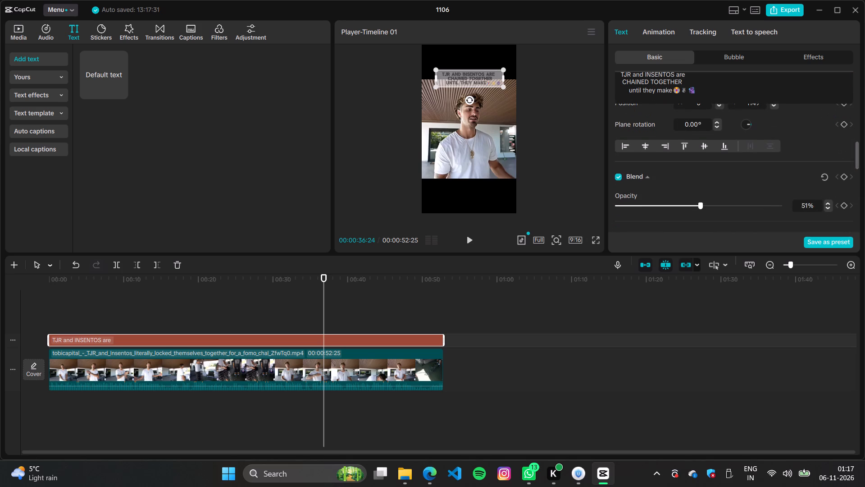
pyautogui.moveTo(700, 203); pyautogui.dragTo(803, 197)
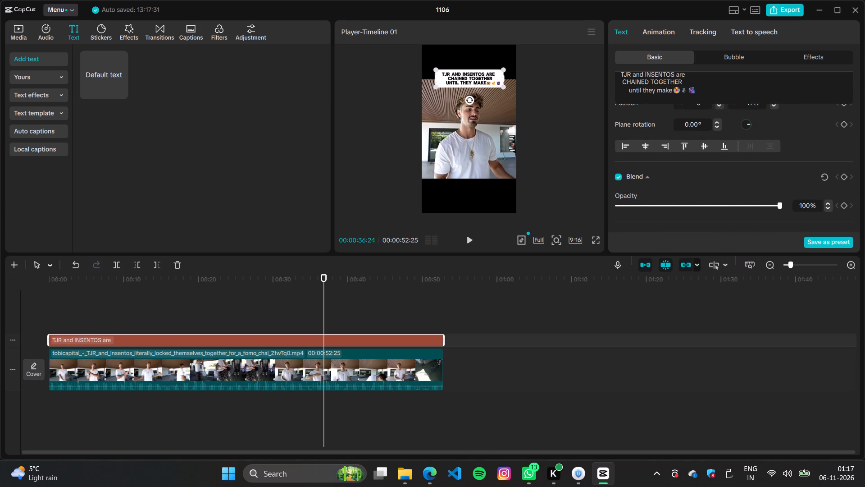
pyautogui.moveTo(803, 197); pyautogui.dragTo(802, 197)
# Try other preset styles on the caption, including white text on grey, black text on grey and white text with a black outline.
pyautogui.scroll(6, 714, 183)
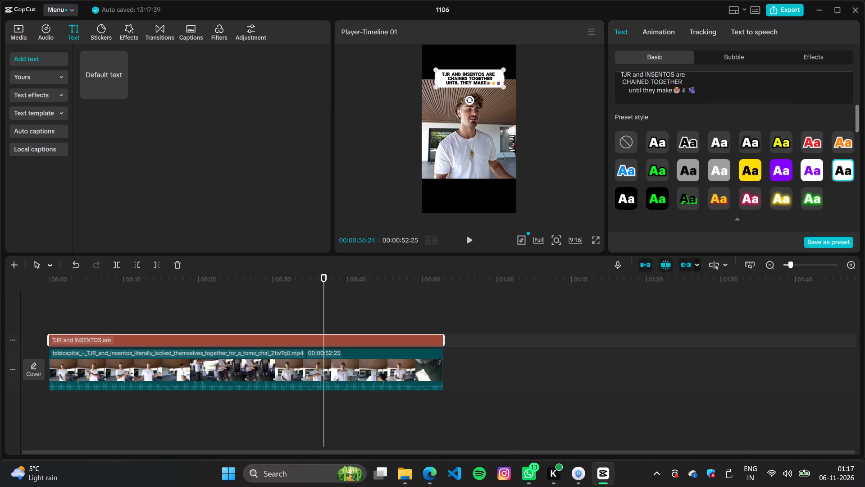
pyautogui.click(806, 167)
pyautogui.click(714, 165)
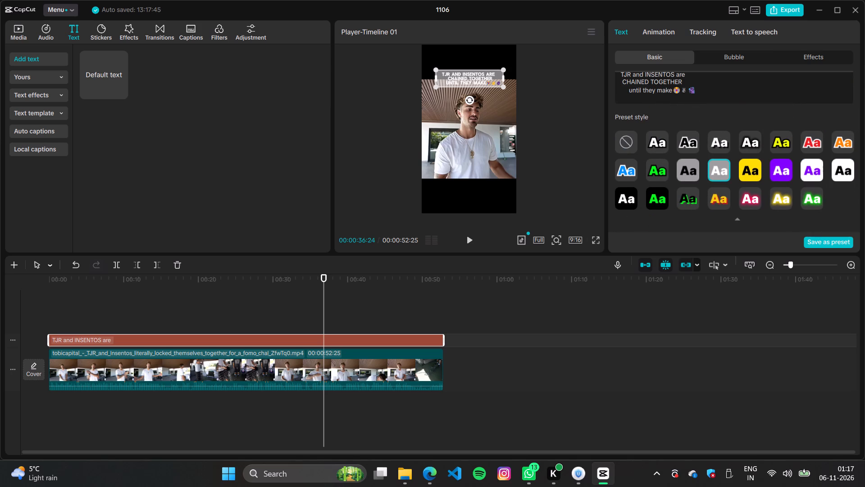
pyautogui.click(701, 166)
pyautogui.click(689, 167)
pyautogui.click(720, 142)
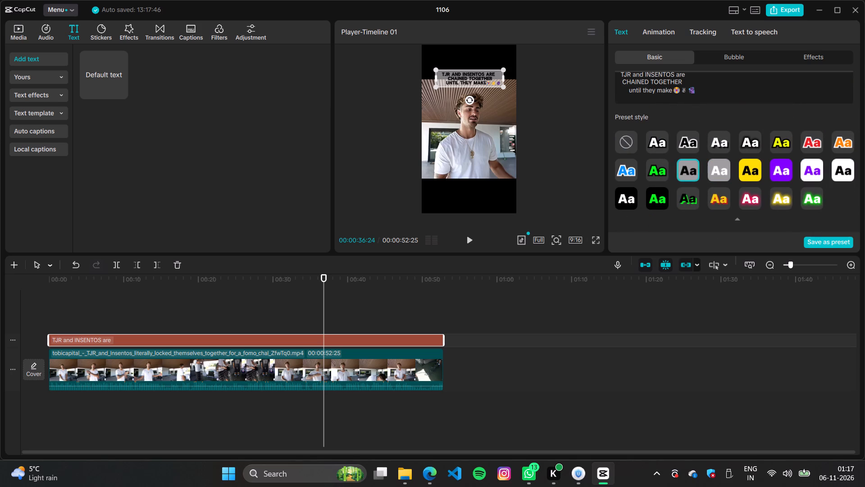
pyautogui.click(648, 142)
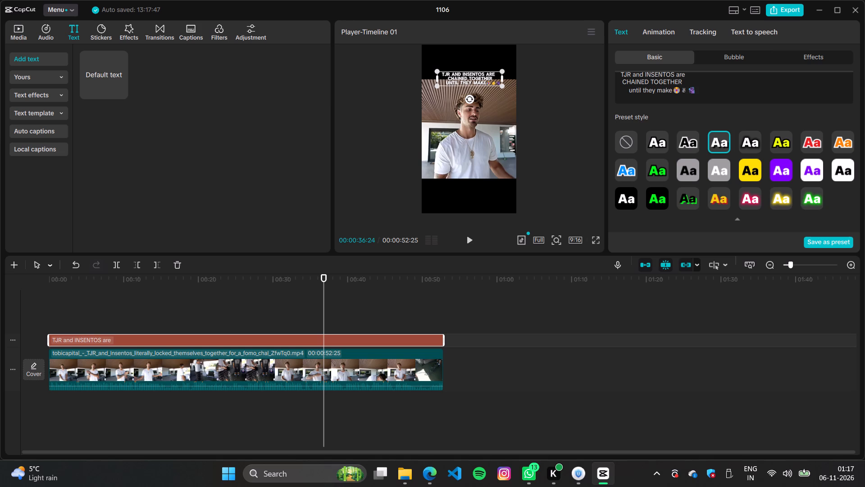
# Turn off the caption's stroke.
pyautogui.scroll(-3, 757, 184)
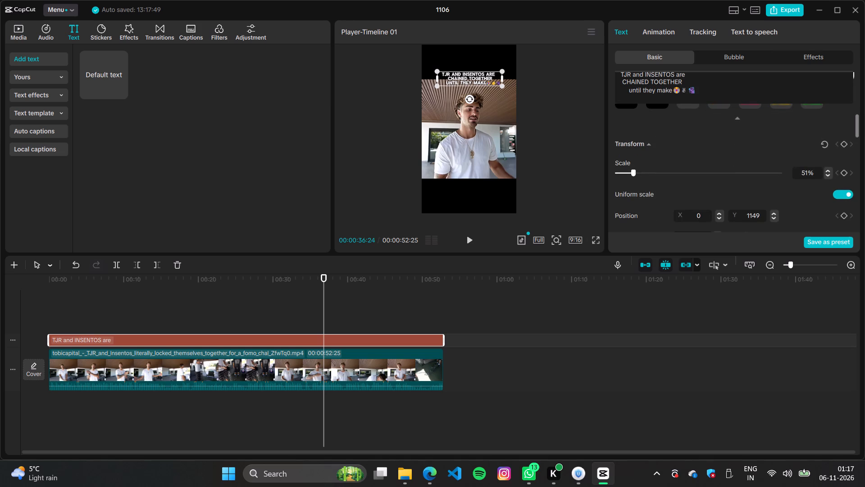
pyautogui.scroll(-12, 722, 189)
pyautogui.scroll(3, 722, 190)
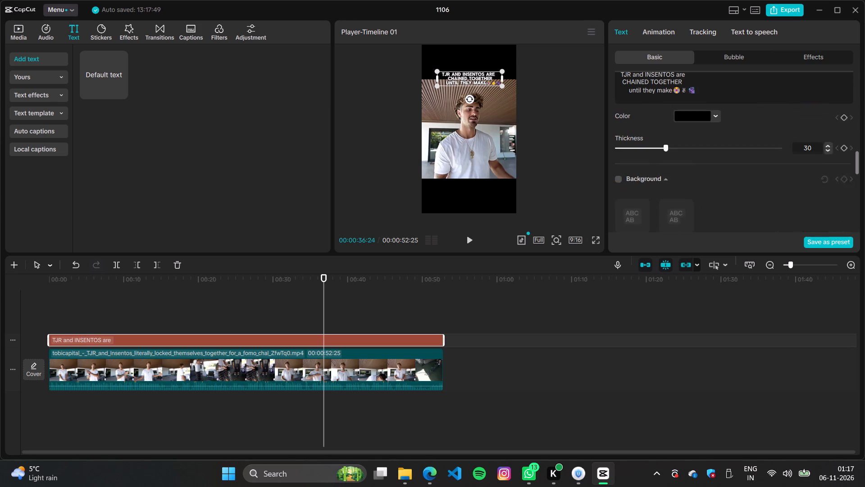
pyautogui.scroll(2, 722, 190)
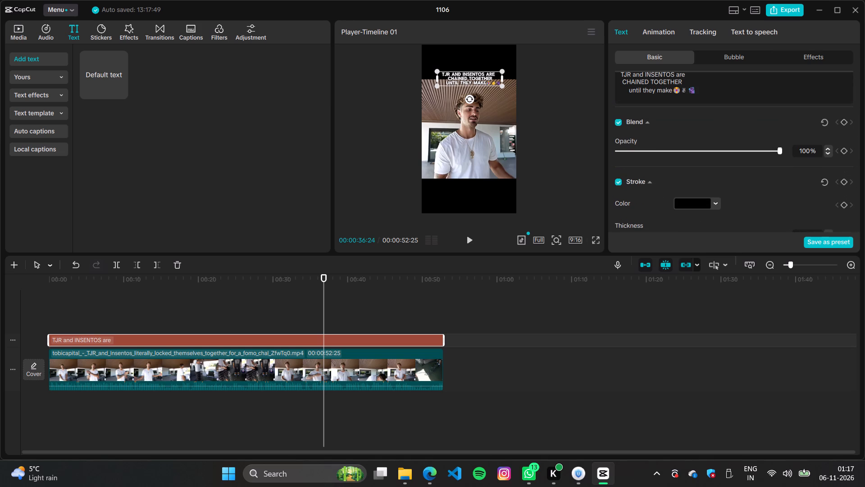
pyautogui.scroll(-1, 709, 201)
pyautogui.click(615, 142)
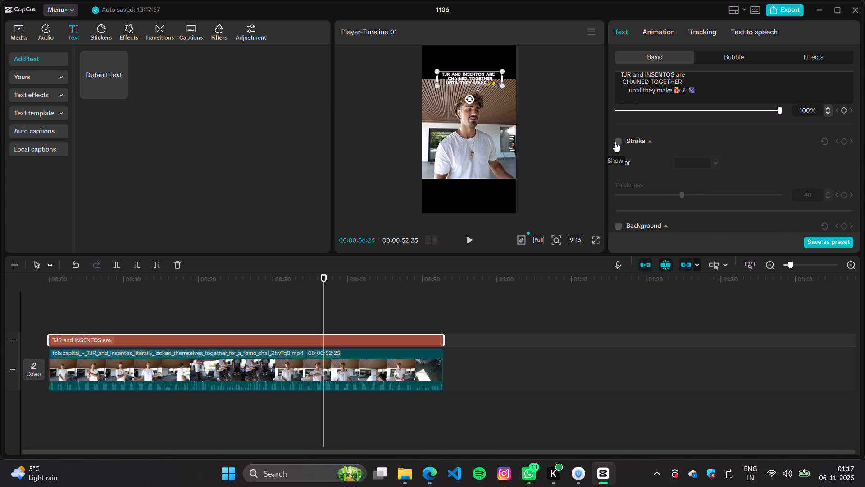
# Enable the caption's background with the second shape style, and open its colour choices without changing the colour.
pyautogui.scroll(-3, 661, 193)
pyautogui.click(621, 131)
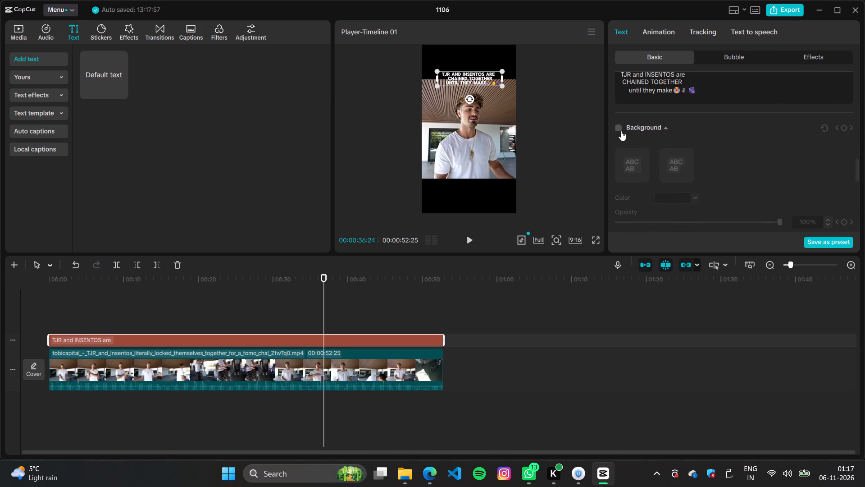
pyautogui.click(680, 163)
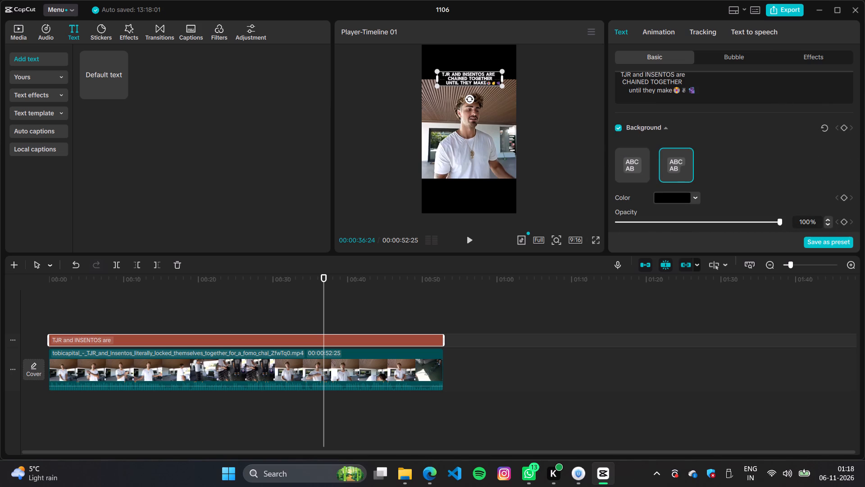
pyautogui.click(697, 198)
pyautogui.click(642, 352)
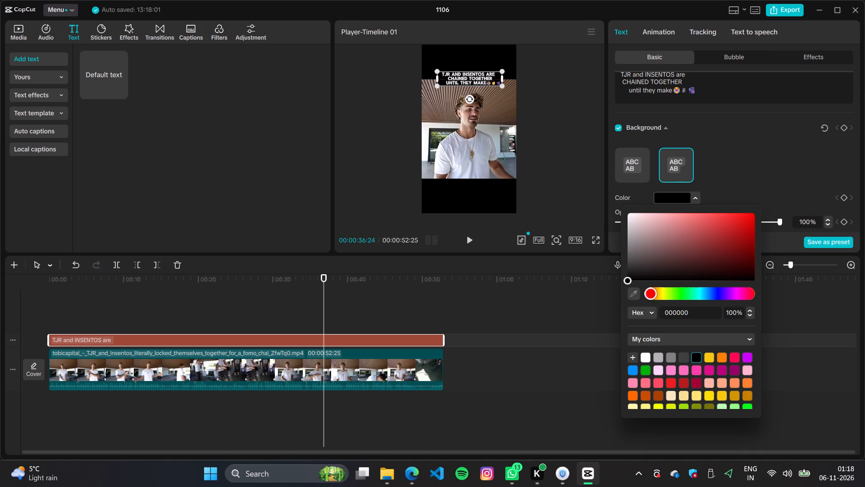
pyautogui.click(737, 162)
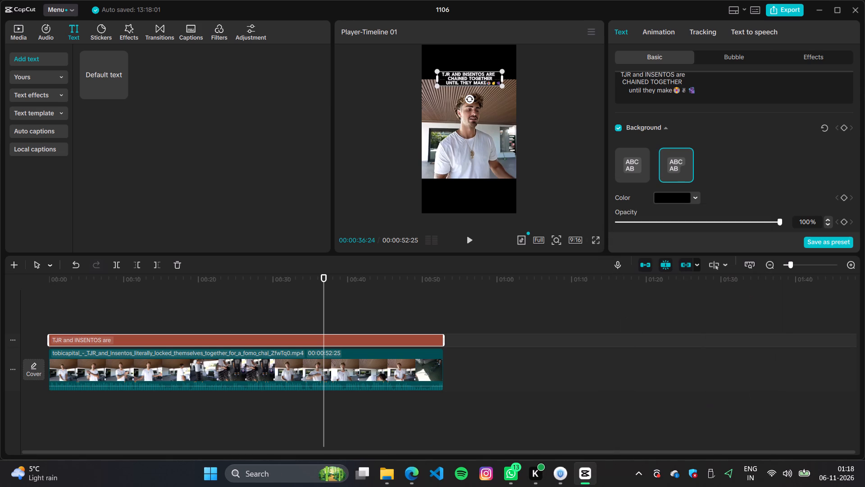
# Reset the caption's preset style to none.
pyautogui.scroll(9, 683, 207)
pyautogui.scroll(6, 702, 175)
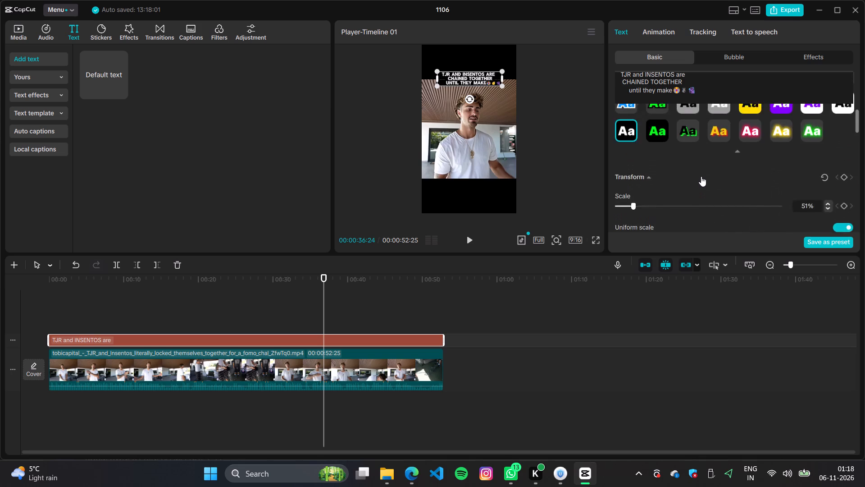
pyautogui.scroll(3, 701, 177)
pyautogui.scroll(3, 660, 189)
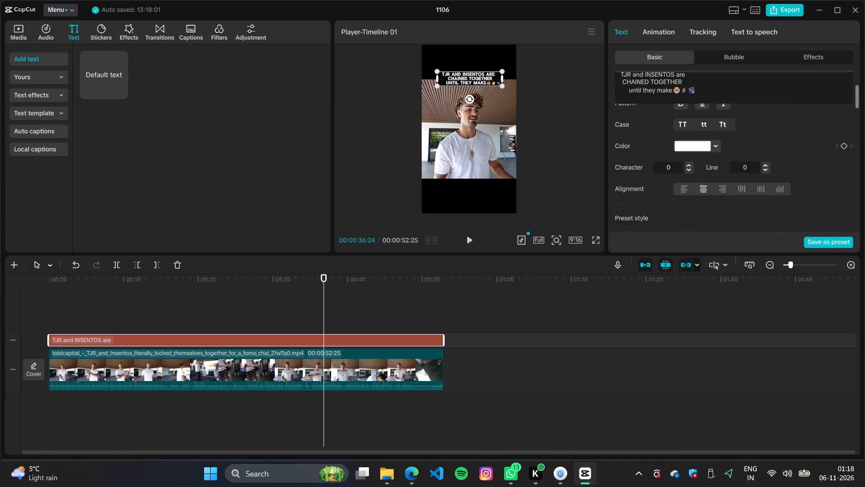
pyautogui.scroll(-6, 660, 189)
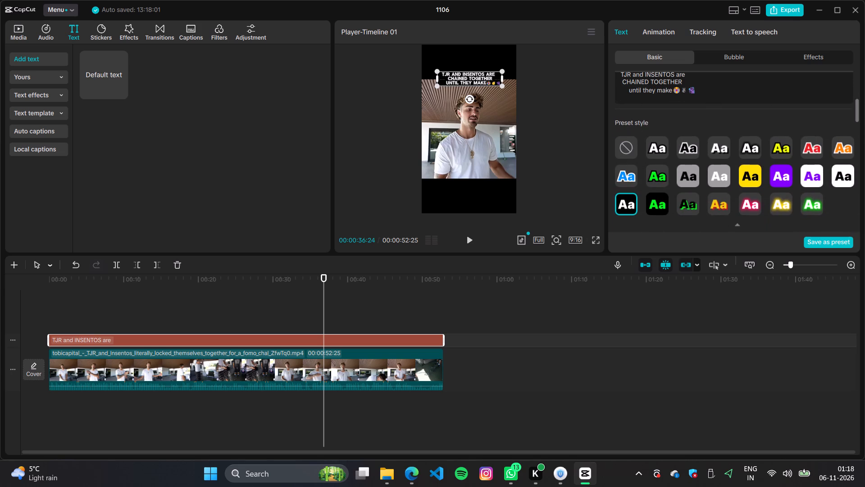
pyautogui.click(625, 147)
# Set the caption's text colour to black (000000).
pyautogui.scroll(4, 661, 181)
pyautogui.click(715, 172)
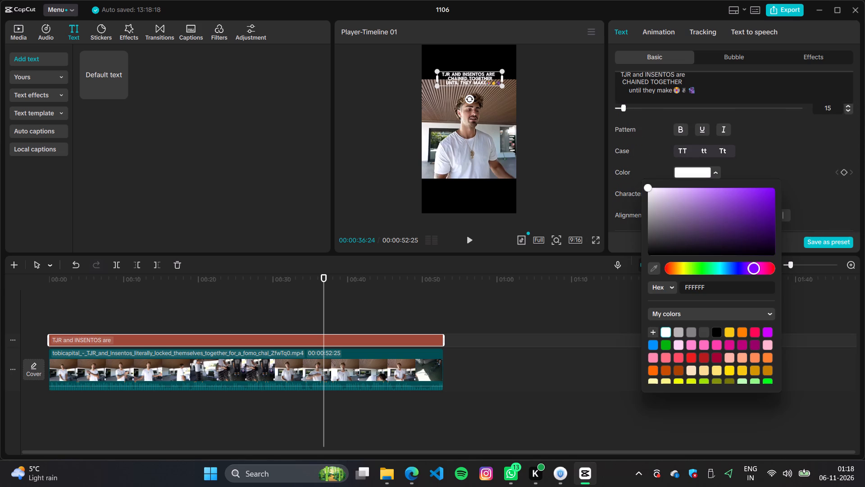
pyautogui.click(716, 334)
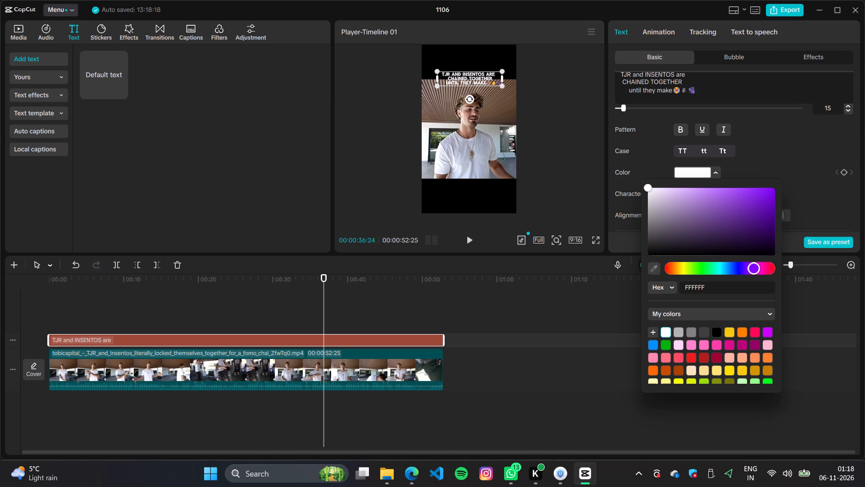
pyautogui.click(718, 334)
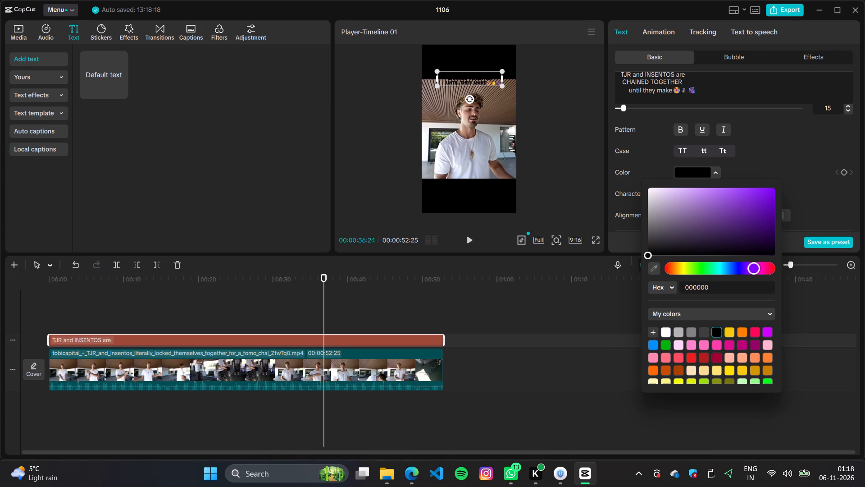
pyautogui.click(751, 174)
# Enable the caption's background with the second shape style, and set its colour to white (FFFFFF).
pyautogui.scroll(-3, 701, 206)
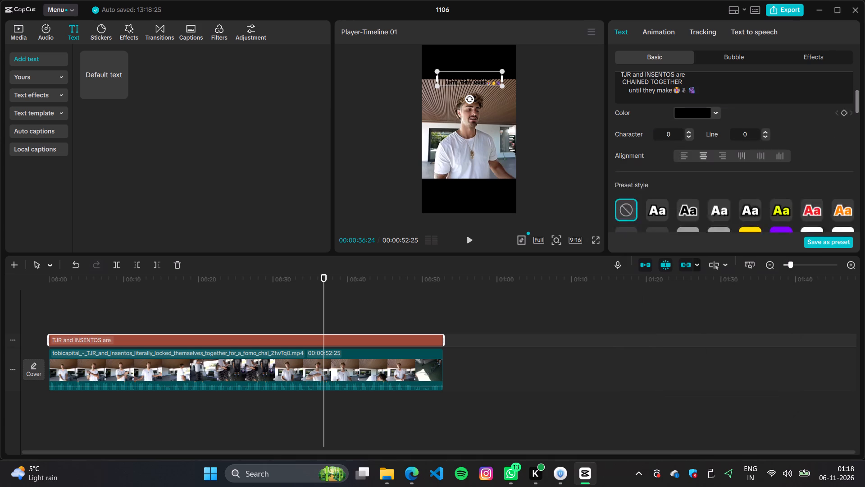
pyautogui.scroll(-19, 701, 206)
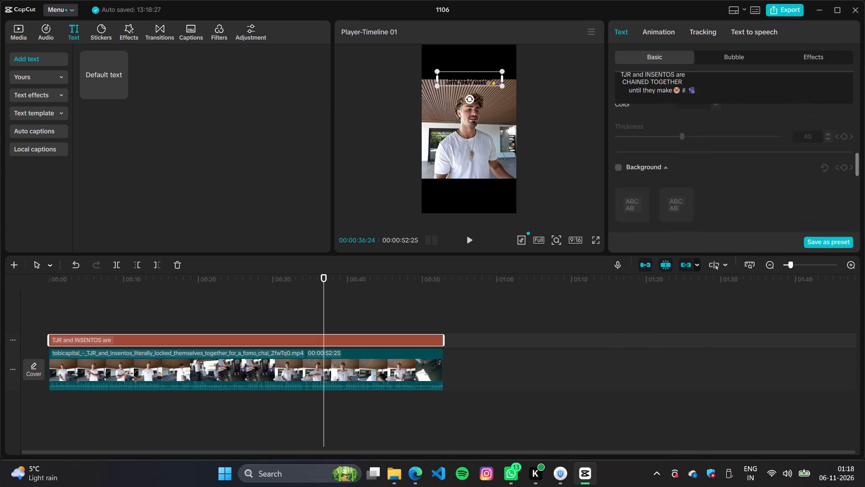
pyautogui.click(619, 151)
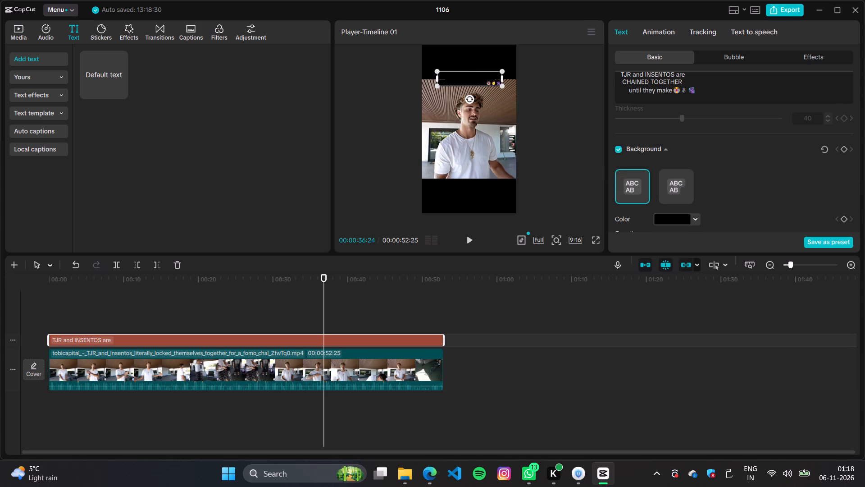
pyautogui.click(658, 187)
pyautogui.click(675, 190)
pyautogui.click(696, 219)
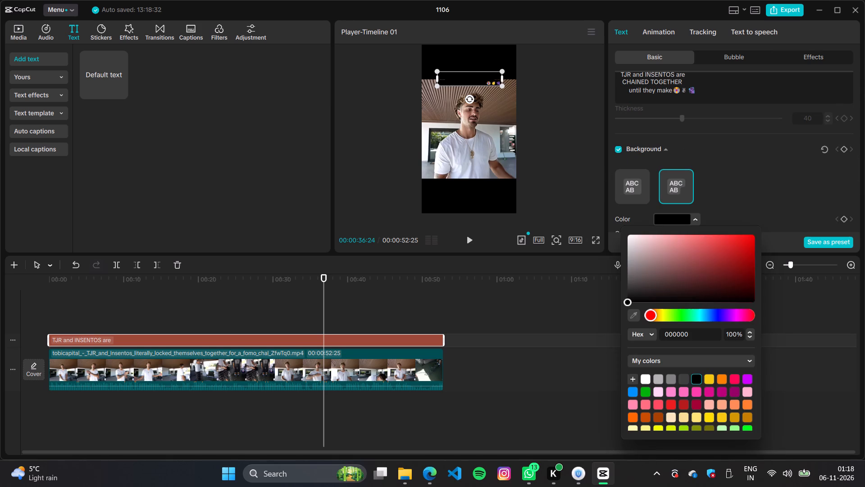
pyautogui.click(647, 380)
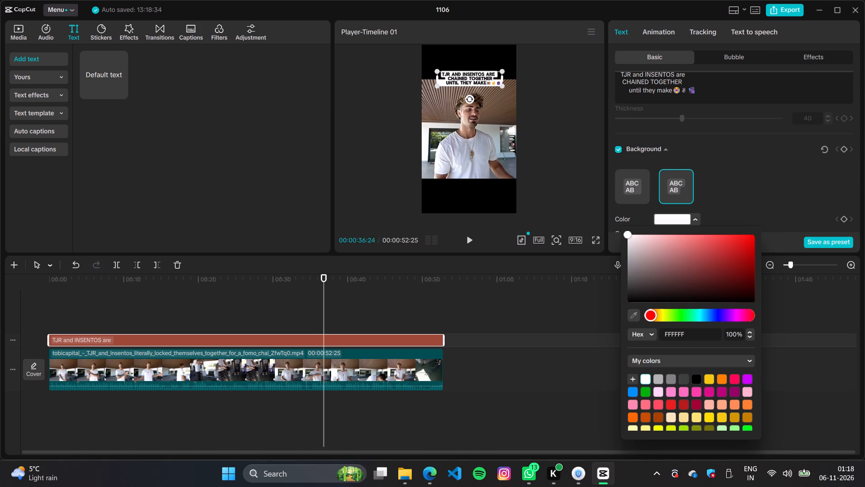
pyautogui.click(724, 156)
# Preview the frame in full screen to check the caption's background and line alignment, and return to the editor.
pyautogui.click(593, 244)
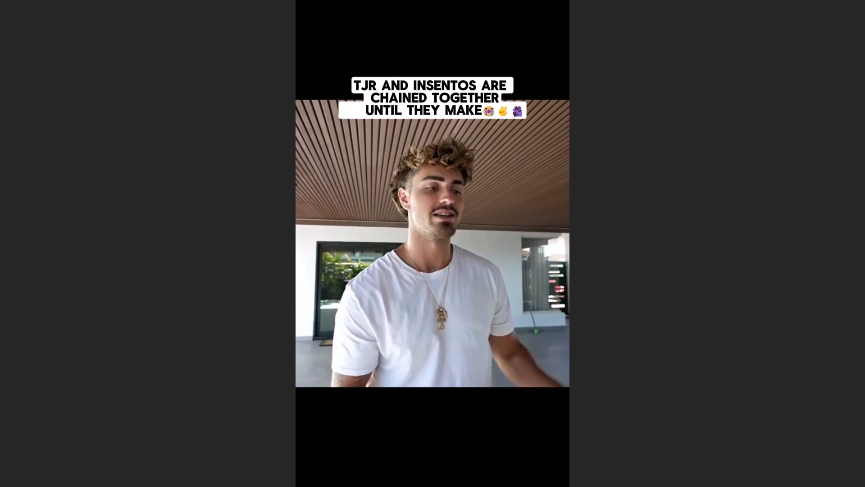
pyautogui.click(544, 182)
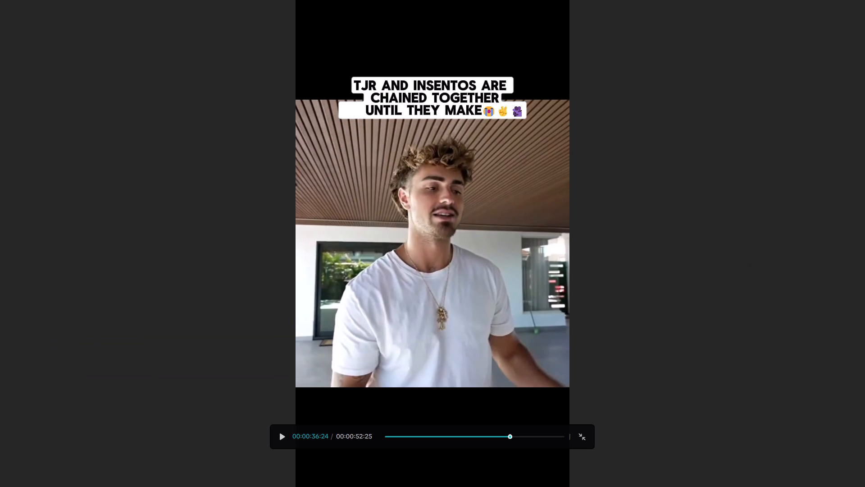
pyautogui.click(586, 436)
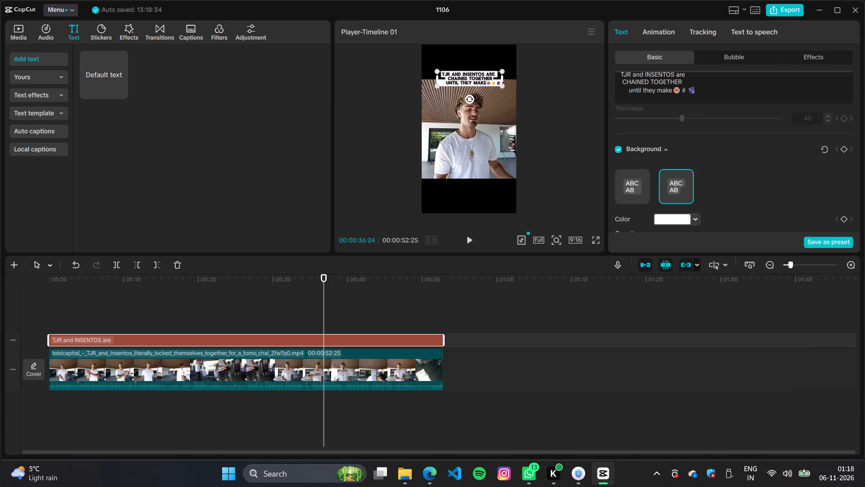
# Remove the leading spaces before the caption's "until they make" and "CHAINED TOGETHER" lines, keeping the text on three lines.
pyautogui.click(629, 86)
pyautogui.press('BackSpace')
pyautogui.press('BackSpace')
pyautogui.press('BackSpace')
pyautogui.press('BackSpace')
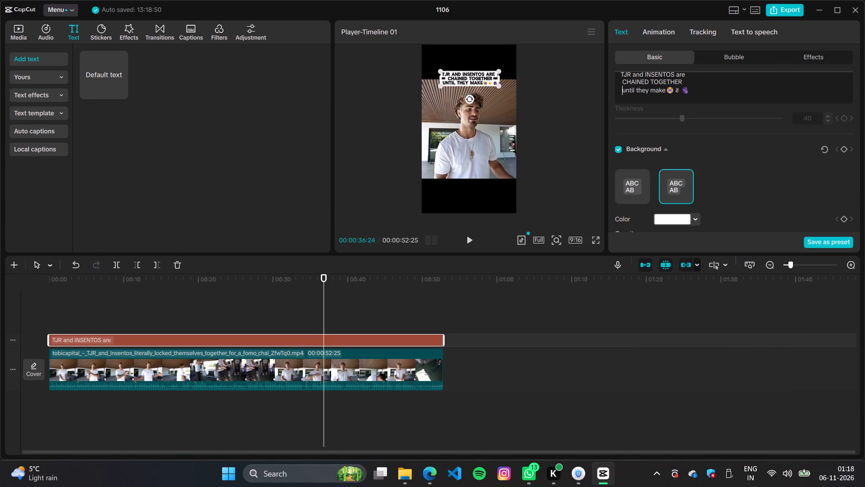
pyautogui.click(690, 81)
pyautogui.click(623, 83)
pyautogui.press('BackSpace')
pyautogui.press('BackSpace')
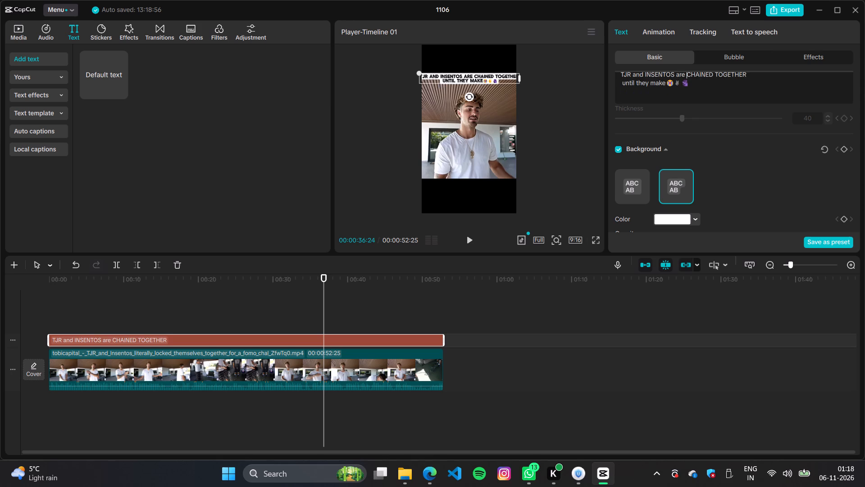
pyautogui.press('Return')
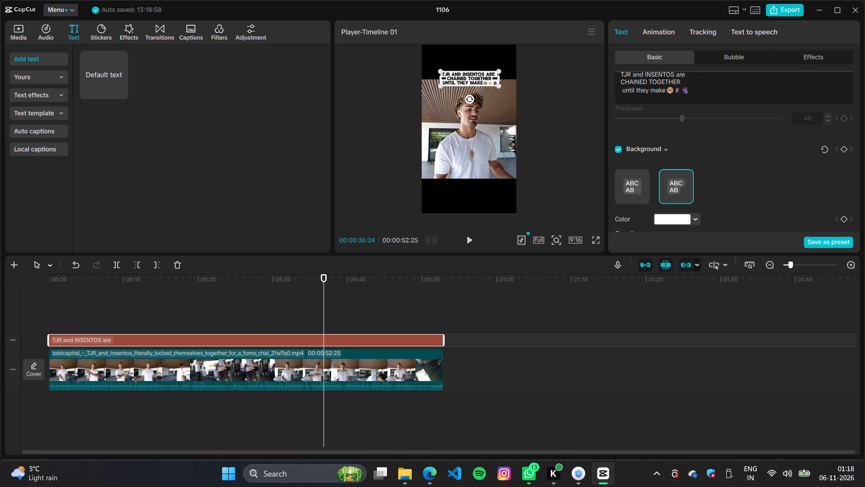
# Preview the frame in full screen to check the caption's line alignment, and return to the editor.
pyautogui.click(595, 242)
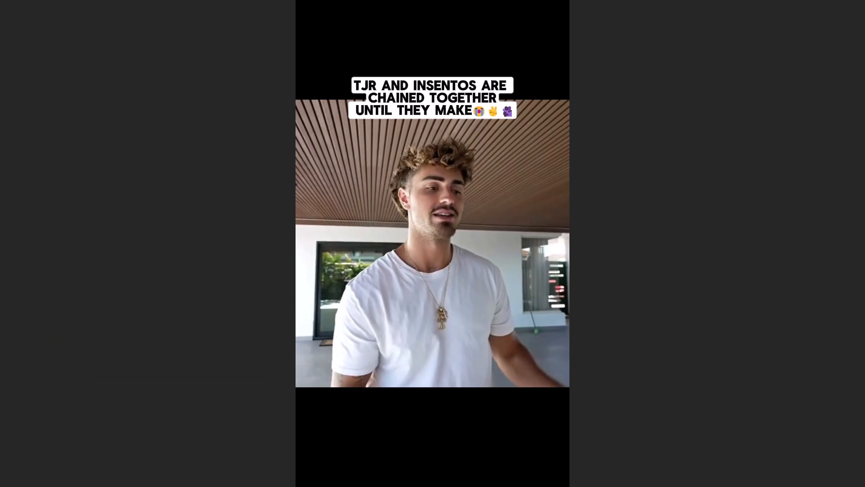
pyautogui.click(550, 394)
pyautogui.click(581, 437)
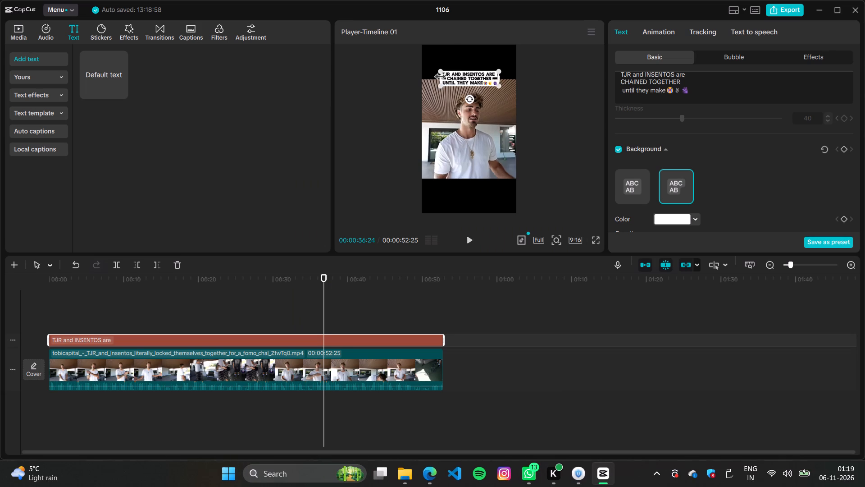
# Enlarge the caption in the preview so it spans most of the frame's width, and nudge it slightly down.
pyautogui.moveTo(440, 70); pyautogui.dragTo(420, 70)
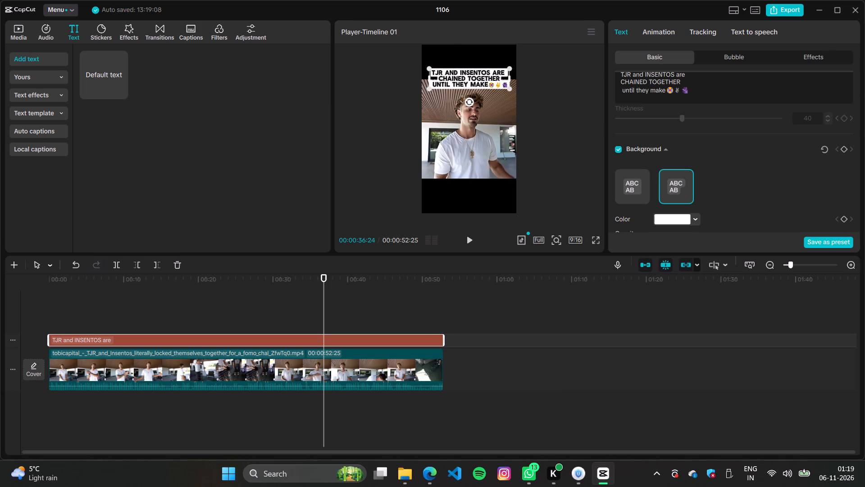
pyautogui.click(441, 73)
# Play parts of the video to find a cut point and shorten the clip's end to 00:00:12:28.
pyautogui.press('space')
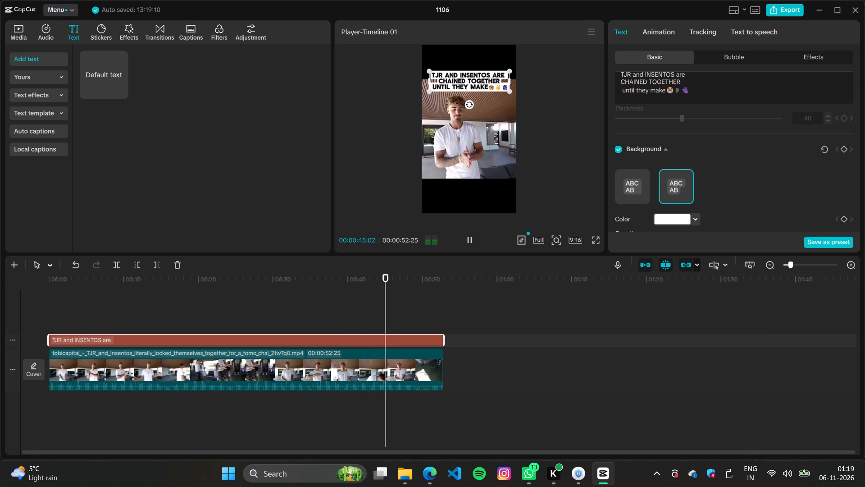
pyautogui.press('space')
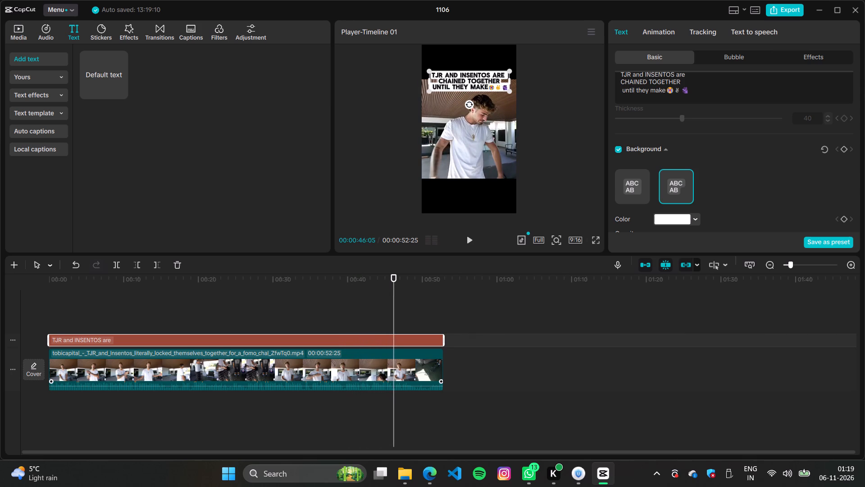
pyautogui.click(445, 368)
pyautogui.moveTo(441, 366); pyautogui.dragTo(247, 363)
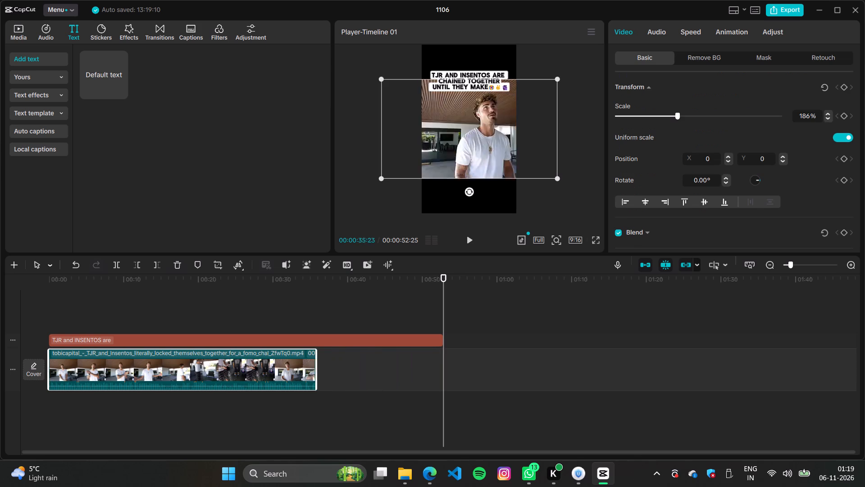
pyautogui.moveTo(247, 363); pyautogui.dragTo(182, 374)
pyautogui.click(124, 310)
pyautogui.press('space')
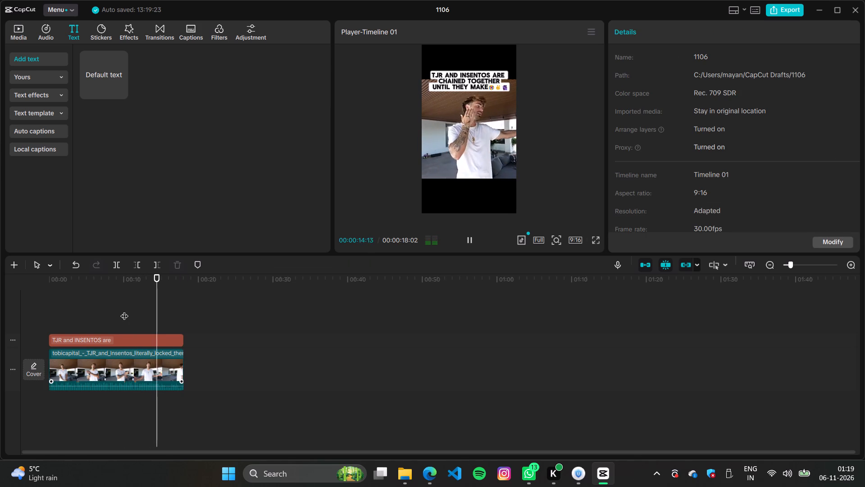
pyautogui.press('space')
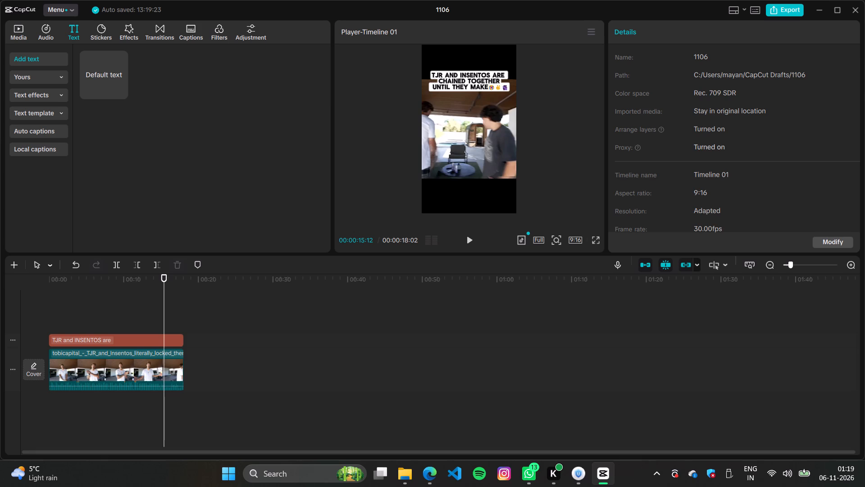
pyautogui.click(185, 371)
pyautogui.moveTo(183, 369); pyautogui.dragTo(145, 369)
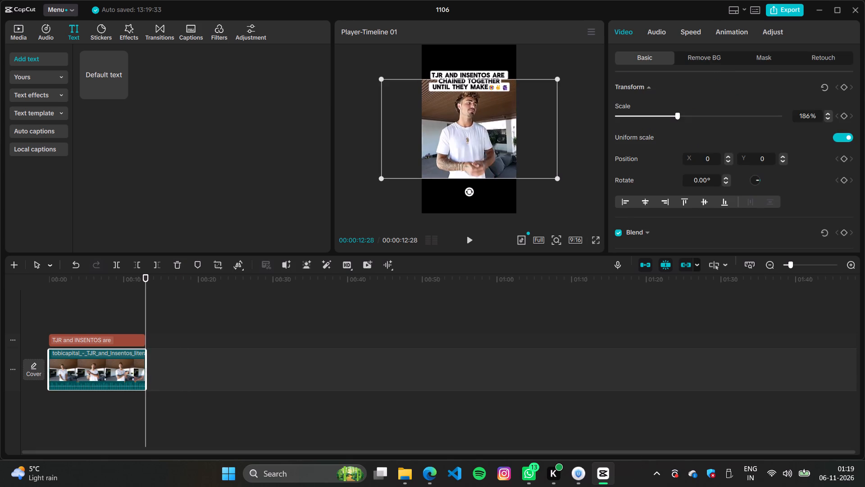
# Play the clip's ending and fine-tune its end point to 00:00:11:25.
pyautogui.click(105, 310)
pyautogui.press('space')
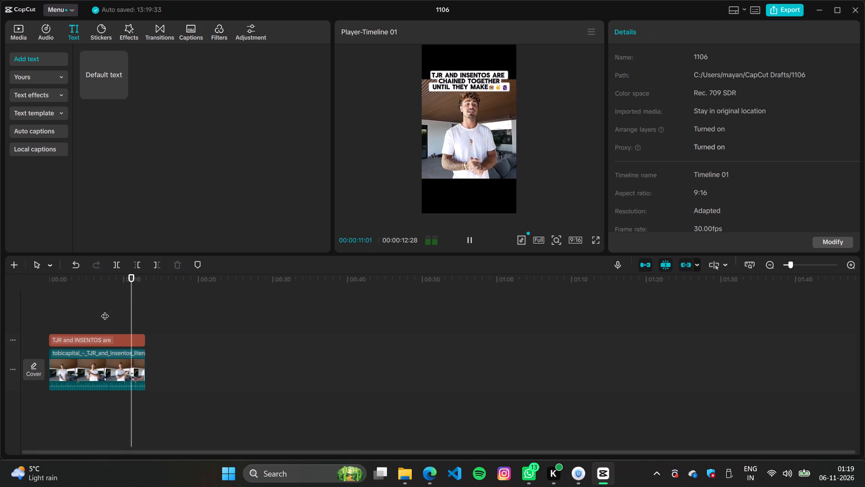
pyautogui.press('space')
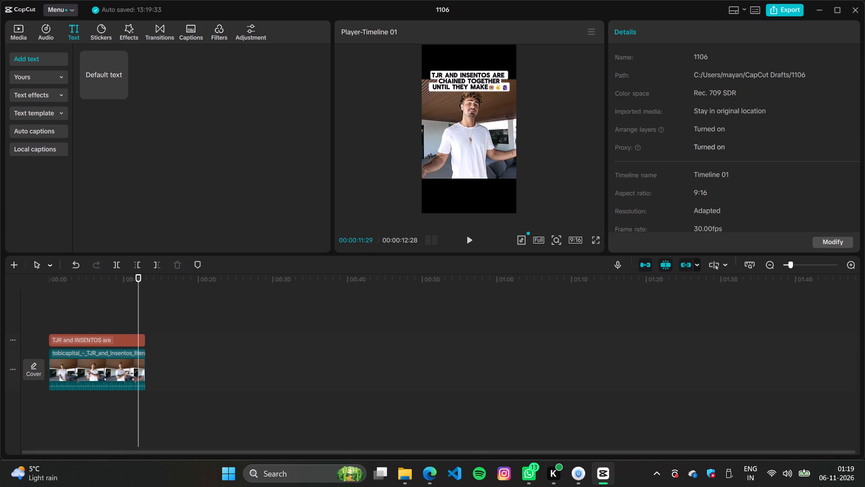
pyautogui.moveTo(146, 360); pyautogui.dragTo(133, 361)
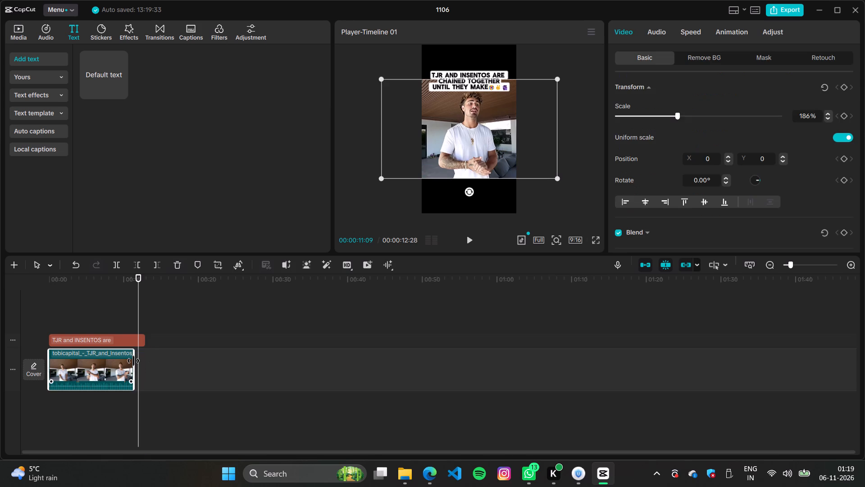
pyautogui.click(103, 322)
pyautogui.press('space')
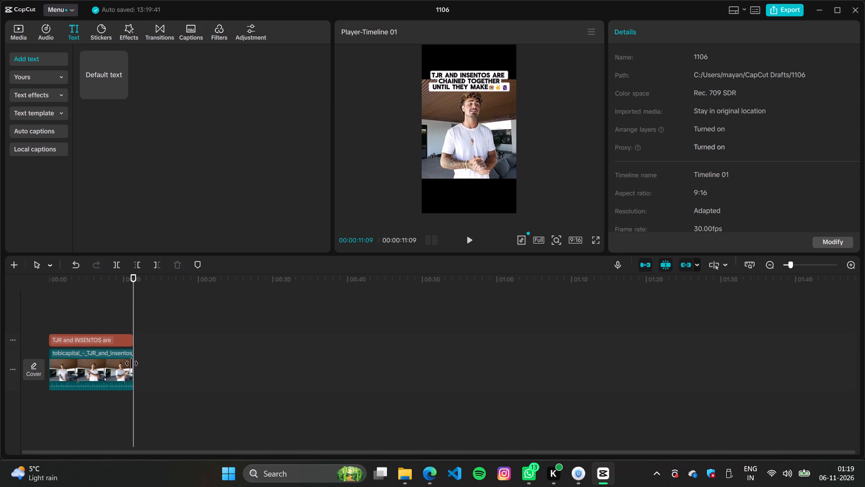
pyautogui.moveTo(132, 363); pyautogui.dragTo(136, 363)
pyautogui.click(136, 333)
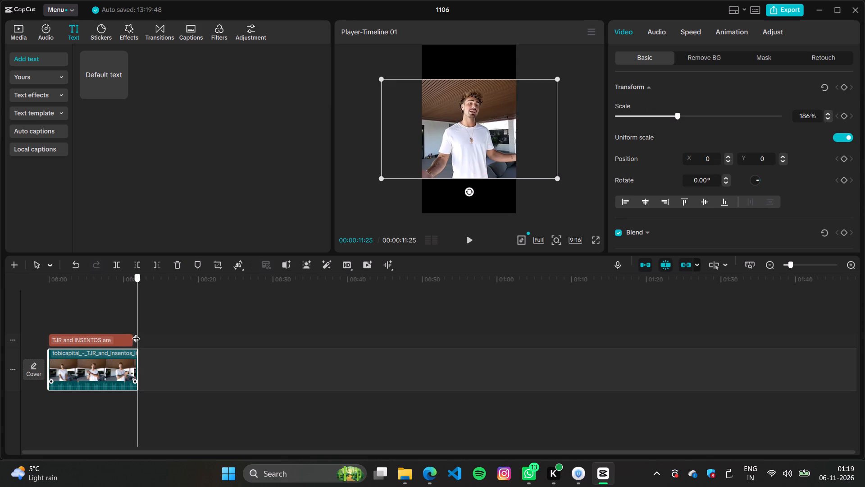
# Extend the caption's end to match the video clip's end at 00:00:11:25.
pyautogui.click(130, 339)
pyautogui.moveTo(131, 339); pyautogui.dragTo(133, 340)
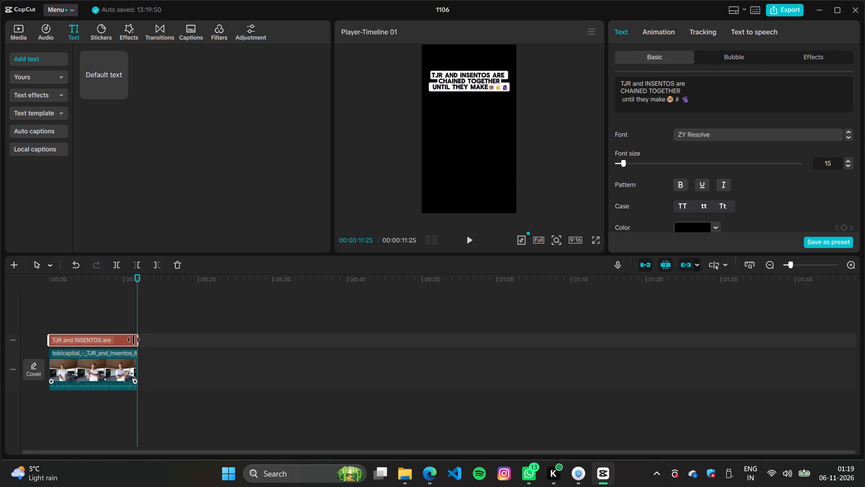
pyautogui.moveTo(133, 340); pyautogui.dragTo(137, 341)
pyautogui.click(128, 321)
pyautogui.press('space')
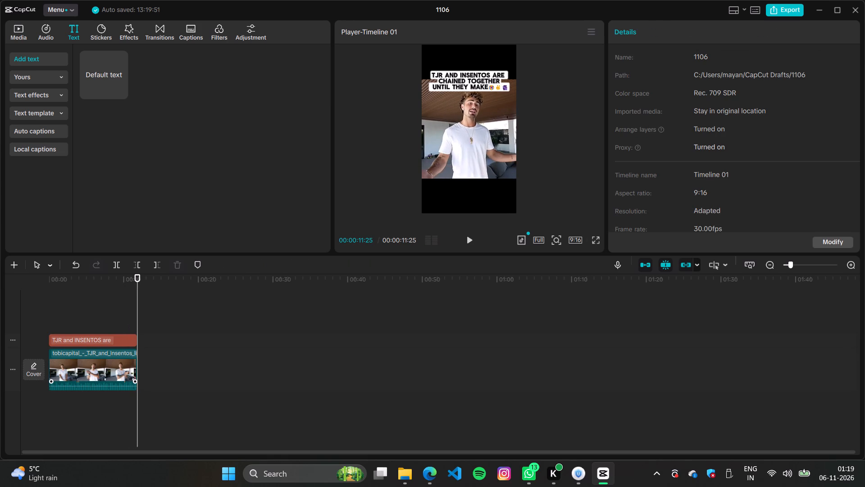
# Export the video with the current export settings and close the sharing dialog without sharing.
pyautogui.click(779, 8)
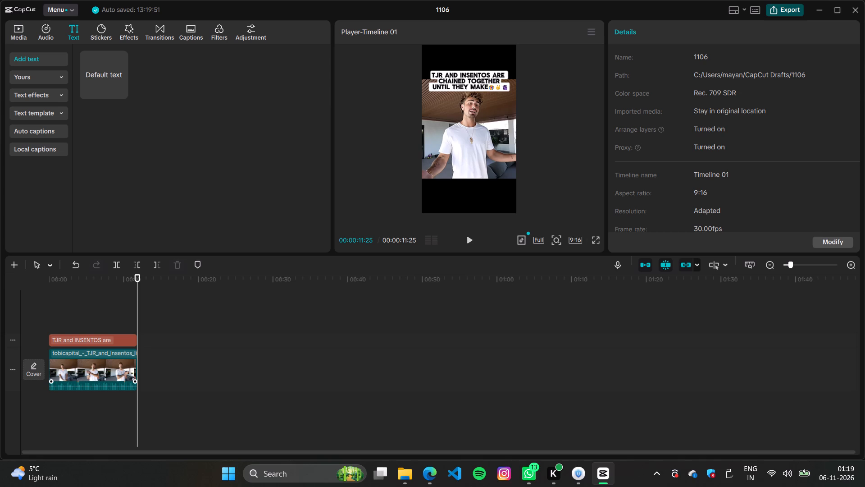
pyautogui.click(553, 404)
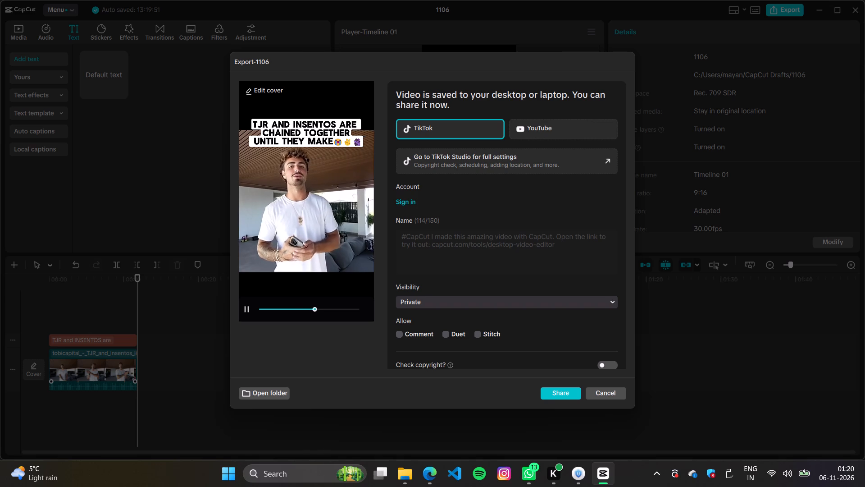
pyautogui.click(623, 393)
# Select both the video clip and the caption on the timeline and delete them.
pyautogui.moveTo(154, 368); pyautogui.dragTo(151, 368)
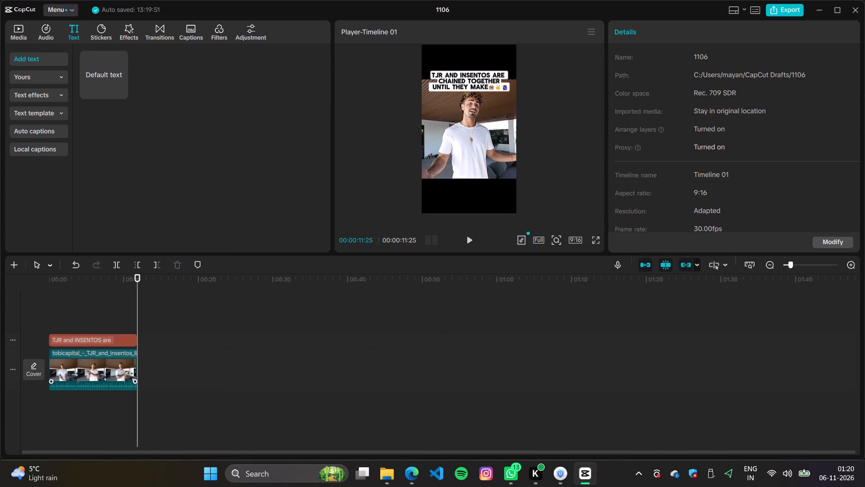
pyautogui.moveTo(151, 368); pyautogui.dragTo(82, 340)
pyautogui.press('BackSpace')
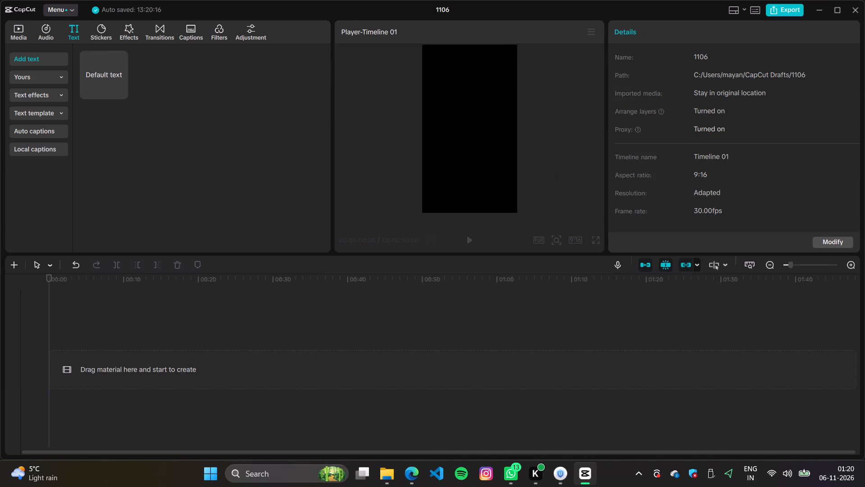
# Add the 53-second tobicapital video from the imported media to the empty timeline.
pyautogui.click(12, 29)
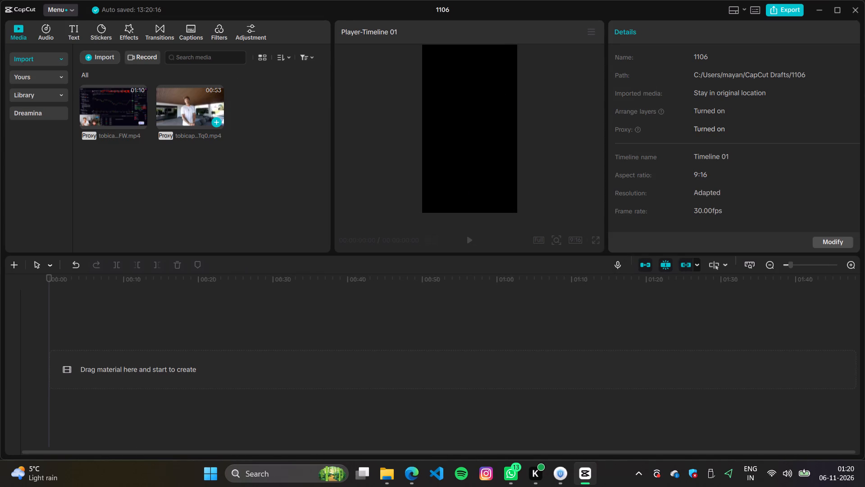
pyautogui.click(216, 121)
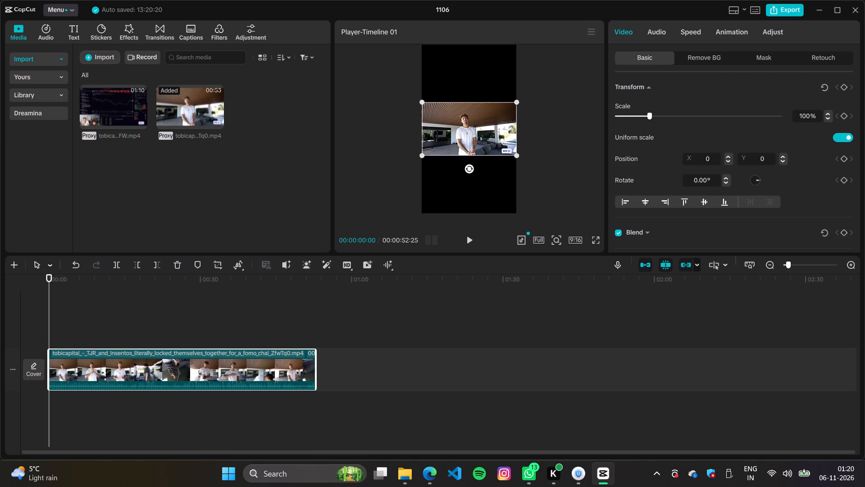
# Scrub through the first half of the video and play it around 12 to 14 seconds to look for a cut point.
pyautogui.moveTo(52, 322); pyautogui.dragTo(164, 323)
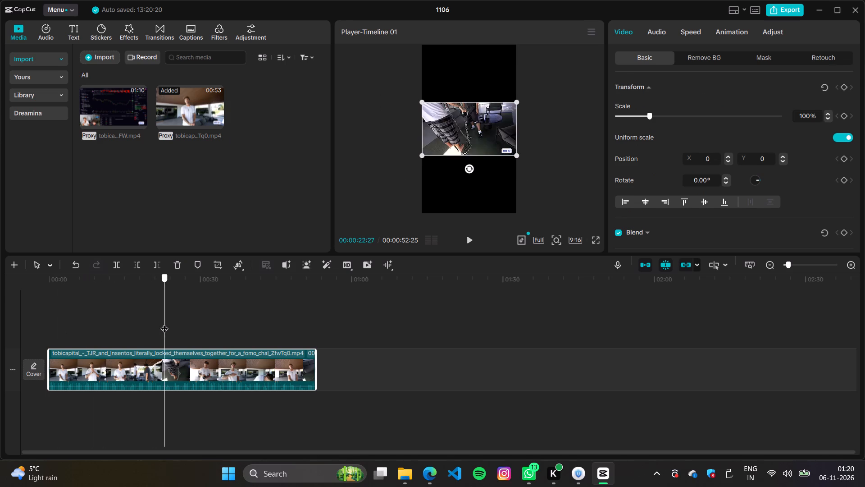
pyautogui.moveTo(164, 323); pyautogui.dragTo(114, 323)
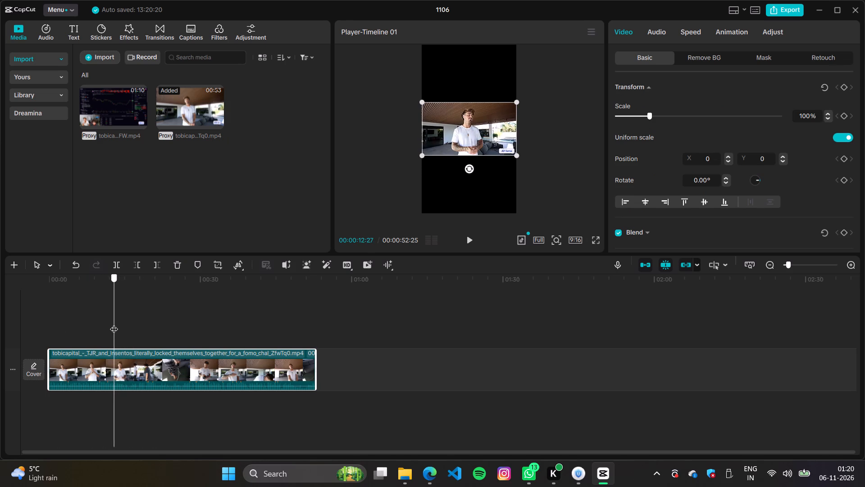
pyautogui.moveTo(114, 323); pyautogui.dragTo(119, 325)
pyautogui.press('space')
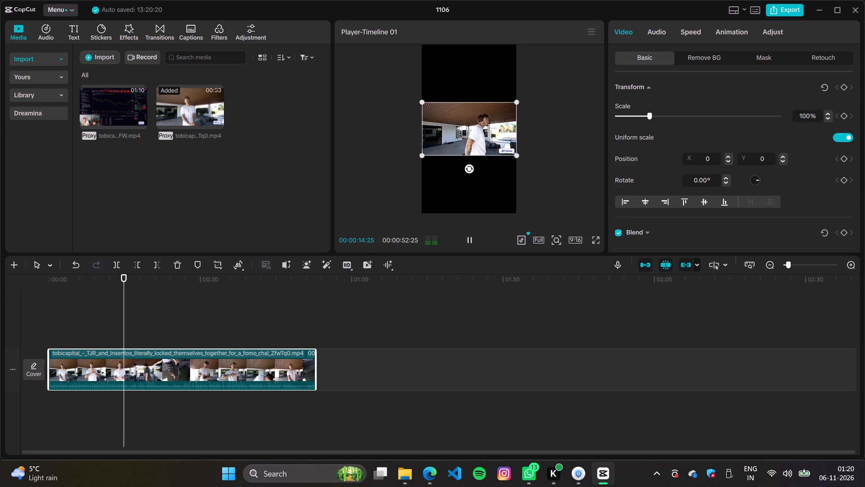
pyautogui.moveTo(127, 322); pyautogui.dragTo(110, 326)
pyautogui.press('space')
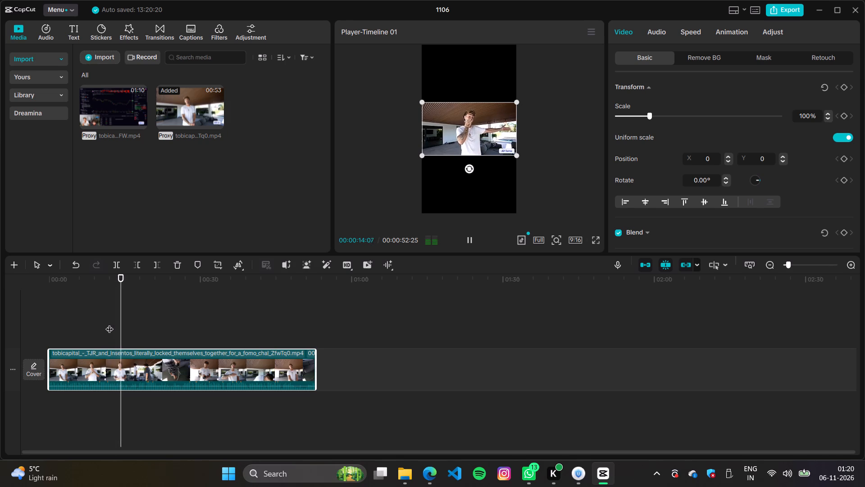
pyautogui.press('space')
# Play the video from about 8 seconds, split it at 00:00:13:01, and delete the part before the split.
pyautogui.click(109, 323)
pyautogui.click(80, 323)
pyautogui.click(89, 324)
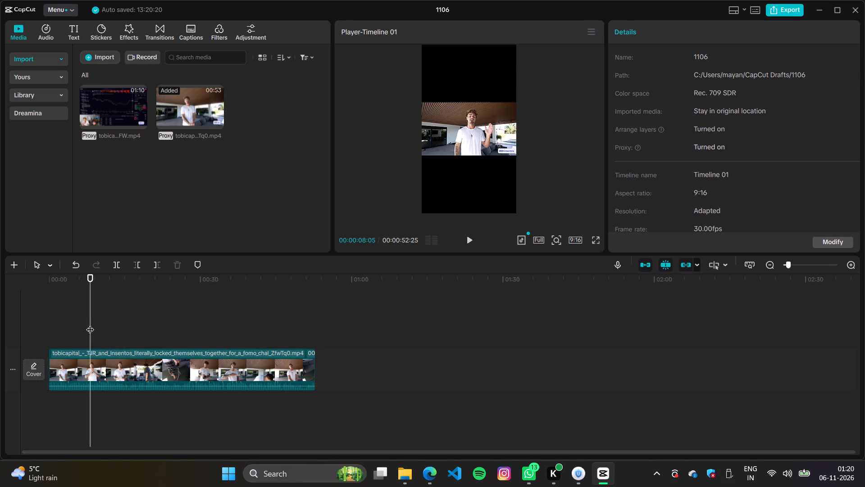
pyautogui.press('space')
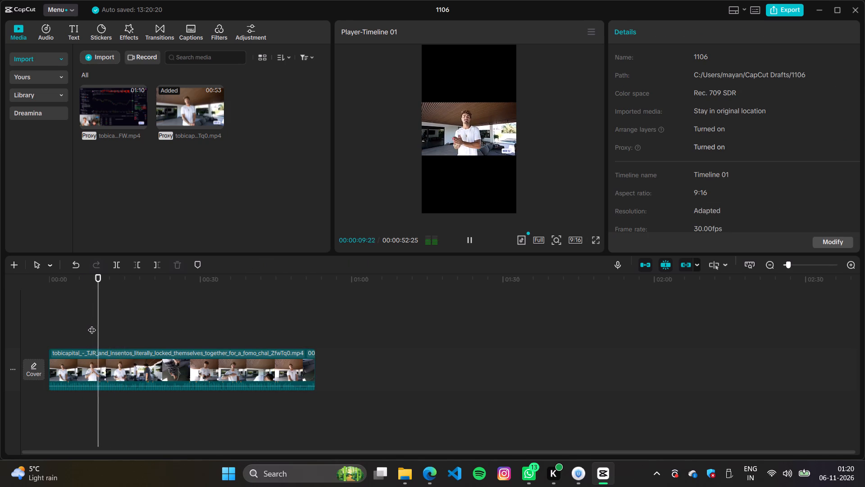
pyautogui.press('space')
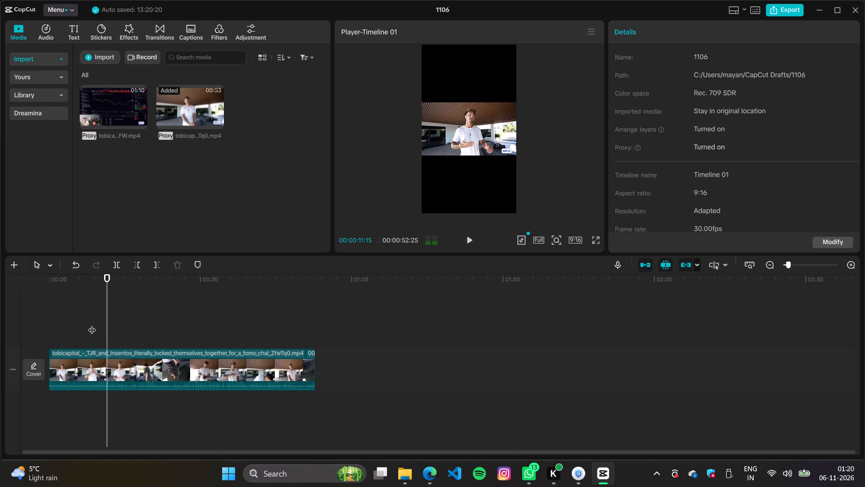
pyautogui.press('space')
pyautogui.press('space')
pyautogui.press('space')
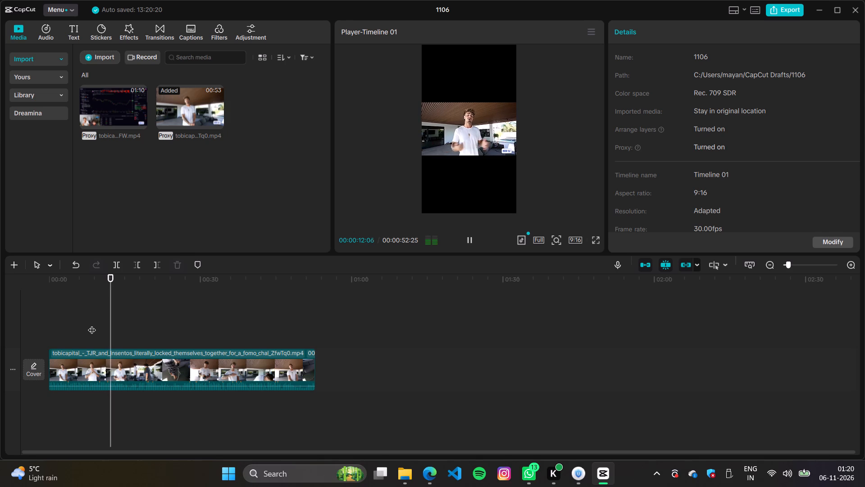
pyautogui.press('space')
pyautogui.press('space')
pyautogui.press('space')
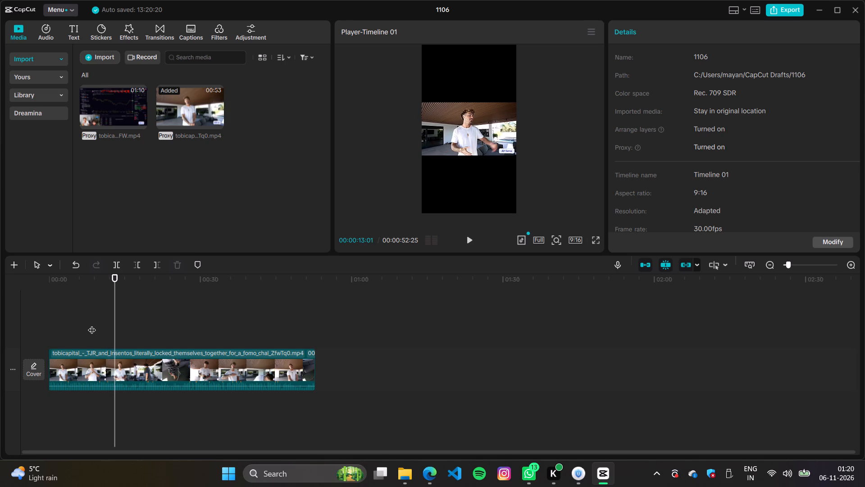
pyautogui.click(100, 360)
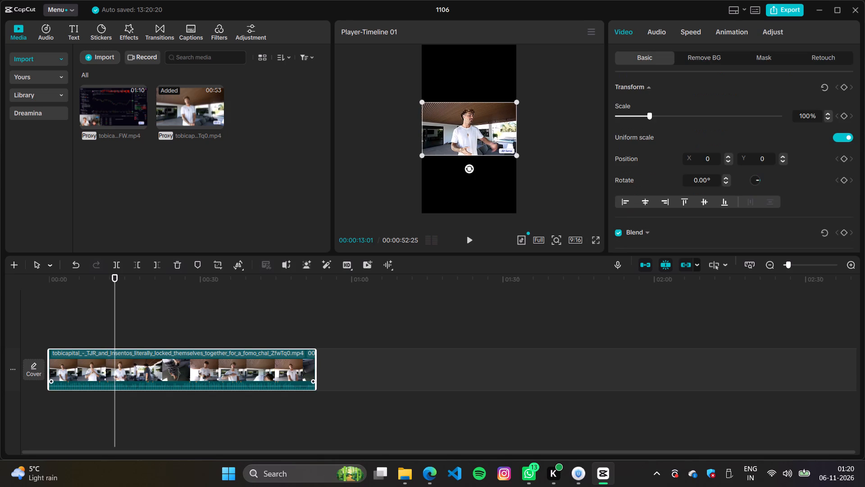
pyautogui.hotkey('ctrl', 'b')
pyautogui.click(103, 360)
pyautogui.press('BackSpace')
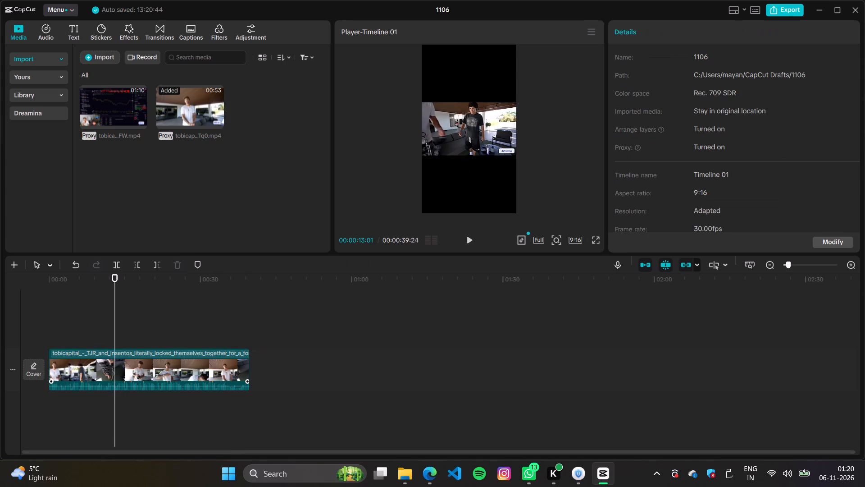
# Add a default text caption above the trimmed video and stretch it to span the clip's full length.
pyautogui.click(104, 377)
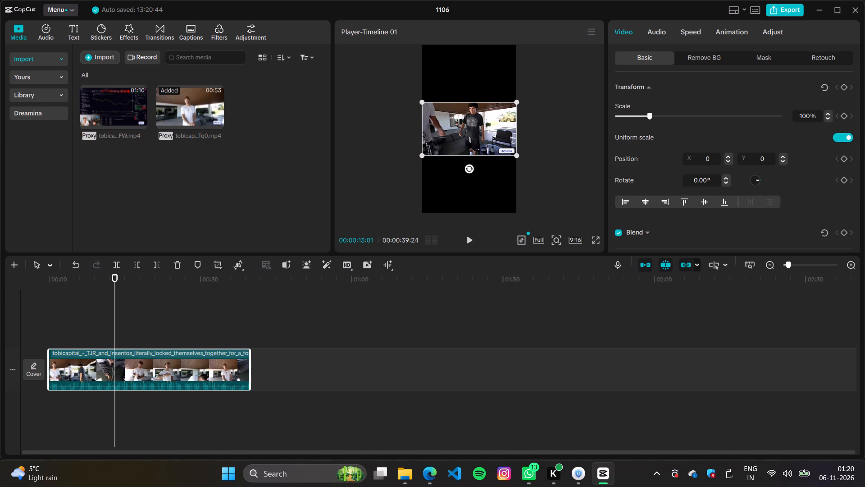
pyautogui.click(48, 29)
pyautogui.click(63, 35)
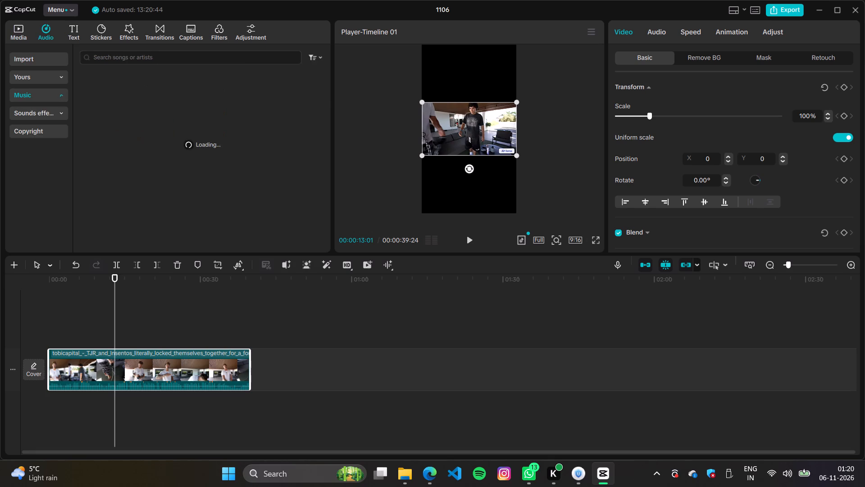
pyautogui.click(123, 95)
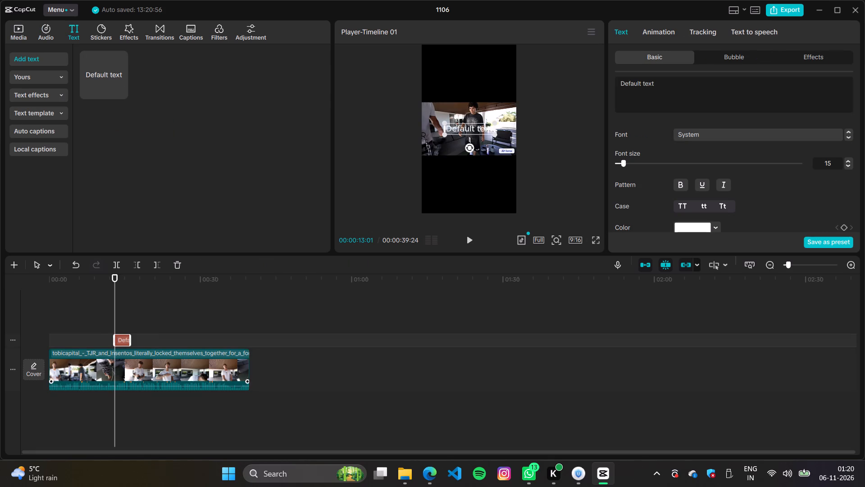
pyautogui.moveTo(114, 339); pyautogui.dragTo(40, 342)
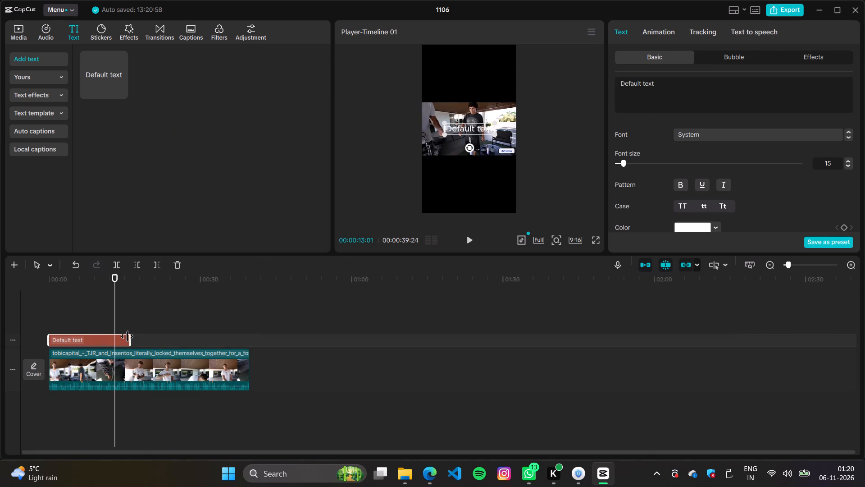
pyautogui.moveTo(128, 336); pyautogui.dragTo(247, 347)
pyautogui.click(167, 294)
pyautogui.click(128, 340)
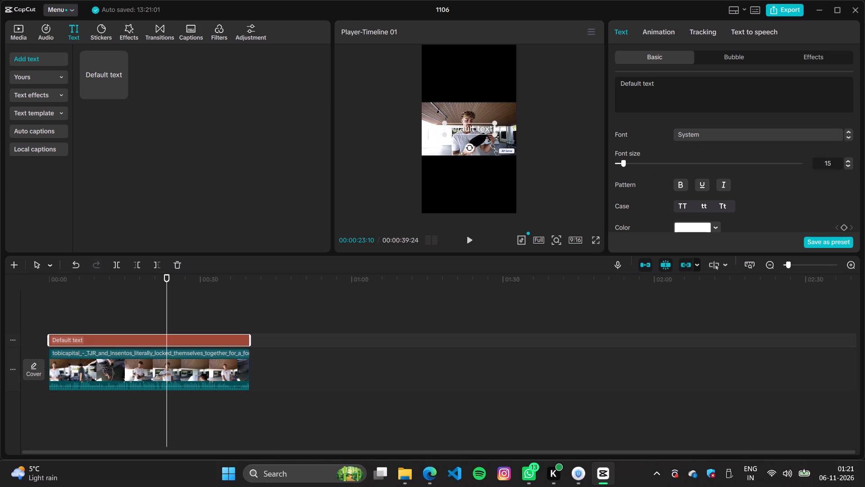
# Replace the caption's default text with "TJR and INSENTOS".
pyautogui.moveTo(656, 83); pyautogui.dragTo(554, 88)
pyautogui.click(654, 88)
pyautogui.moveTo(661, 85); pyautogui.dragTo(594, 85)
pyautogui.press('BackSpace')
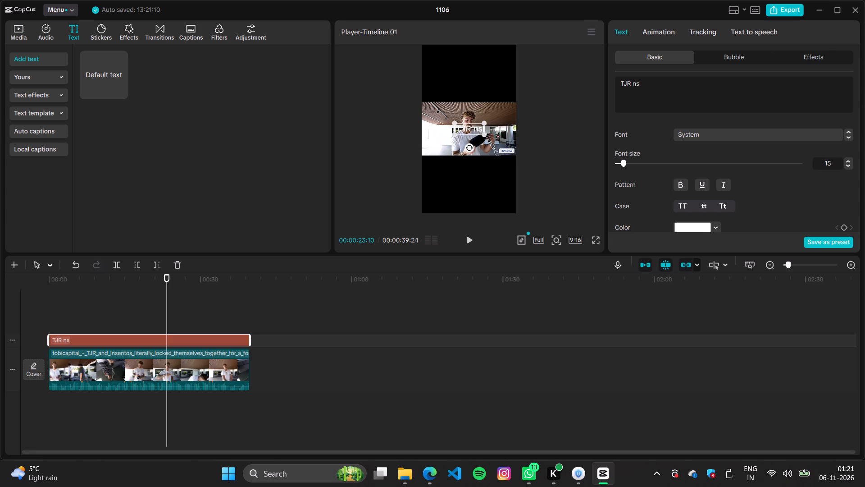
pyautogui.press('BackSpace')
pyautogui.press('BackSpace')
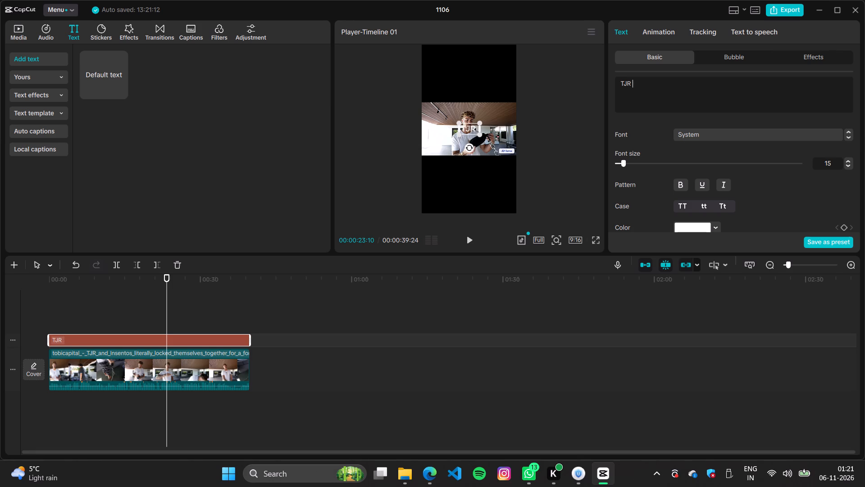
pyautogui.write('and')
pyautogui.press('space')
pyautogui.write('IN')
pyautogui.write('SE')
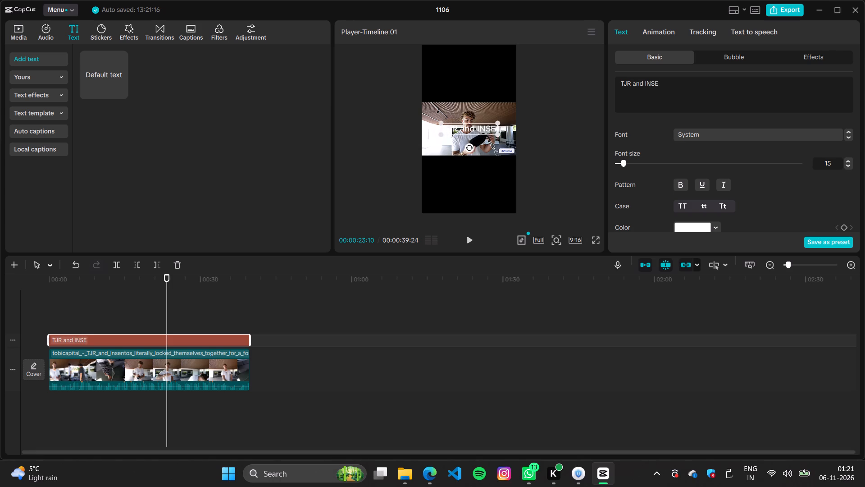
pyautogui.write('NO')
pyautogui.press('BackSpace')
pyautogui.write('TOS')
pyautogui.press('space')
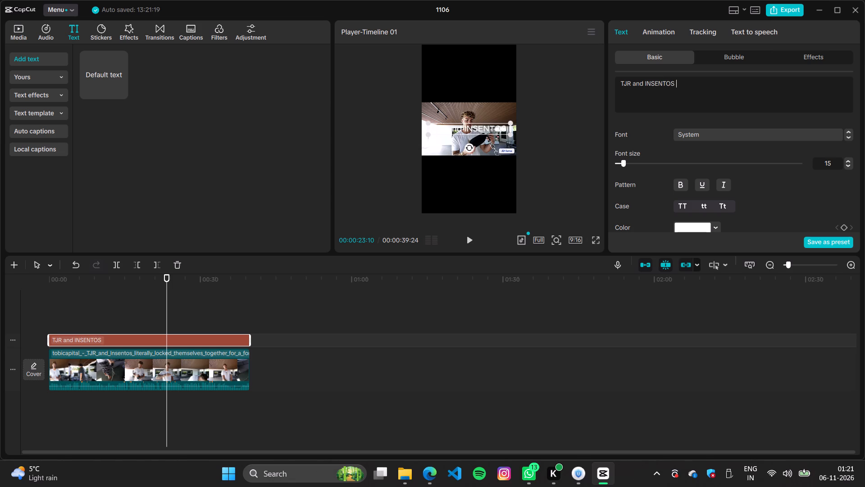
# Continue the caption after "INSENTOS" with "get CHAINED TOGETHER".
pyautogui.write('get')
pyautogui.press('space')
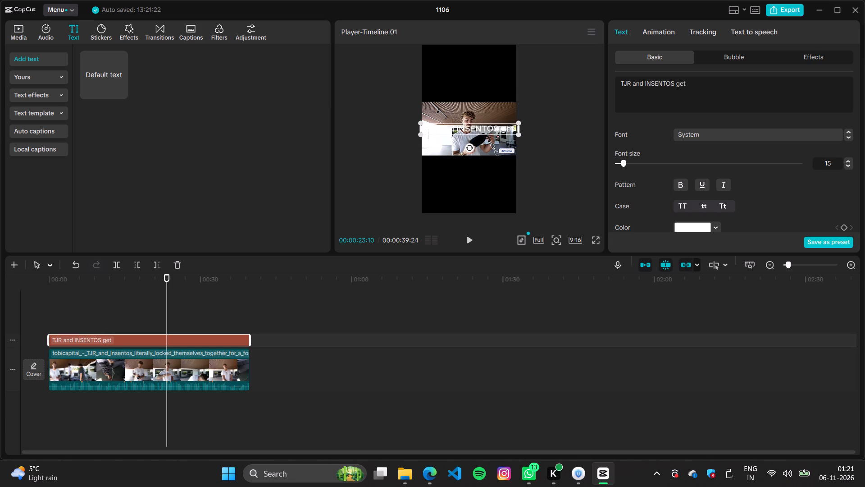
pyautogui.press('c')
pyautogui.write('HAINED TOGERTHER')
pyautogui.press('space')
pyautogui.press('BackSpace')
pyautogui.press('BackSpace')
pyautogui.press('BackSpace')
pyautogui.press('BackSpace')
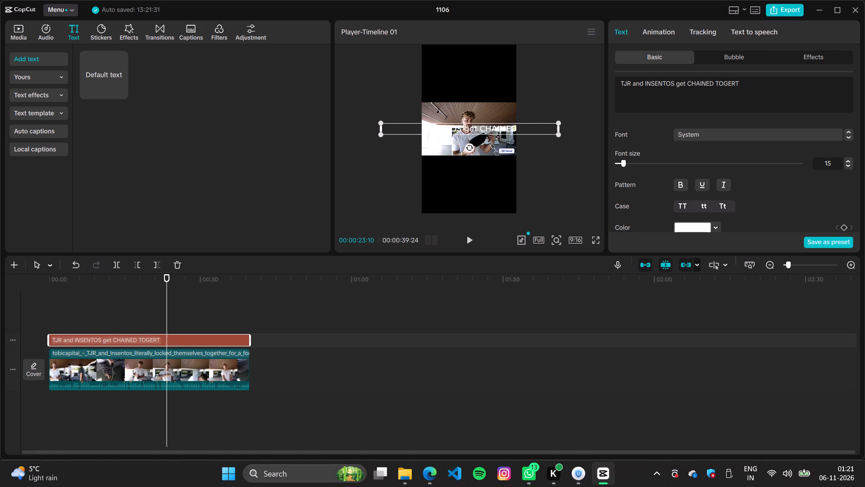
pyautogui.press('BackSpace')
pyautogui.press('BackSpace')
pyautogui.press('y')
pyautogui.press('BackSpace')
pyautogui.write('THER')
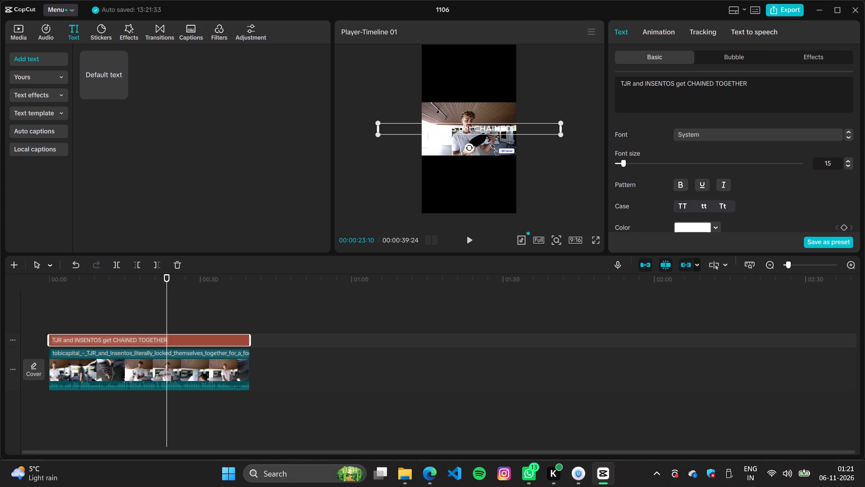
# Replace the word "get" in the caption with "are".
pyautogui.click(684, 86)
pyautogui.click(688, 84)
pyautogui.click(685, 88)
pyautogui.click(685, 83)
pyautogui.press('BackSpace')
pyautogui.press('BackSpace')
pyautogui.press('BackSpace')
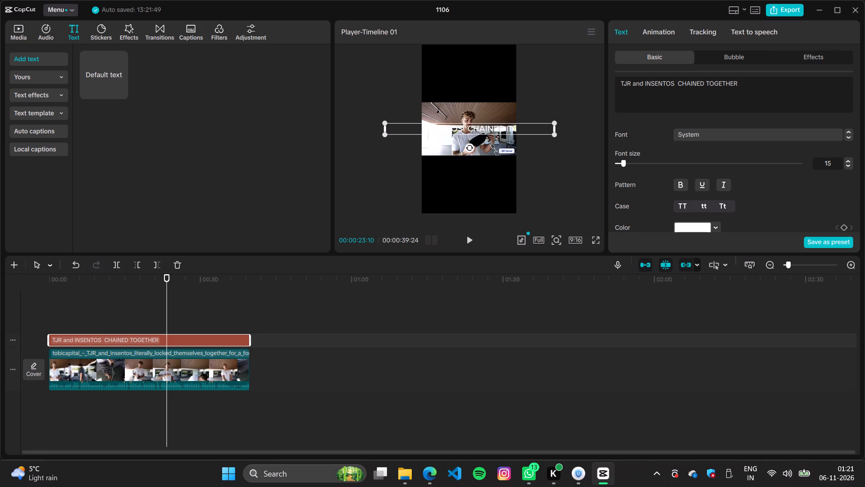
pyautogui.write('are')
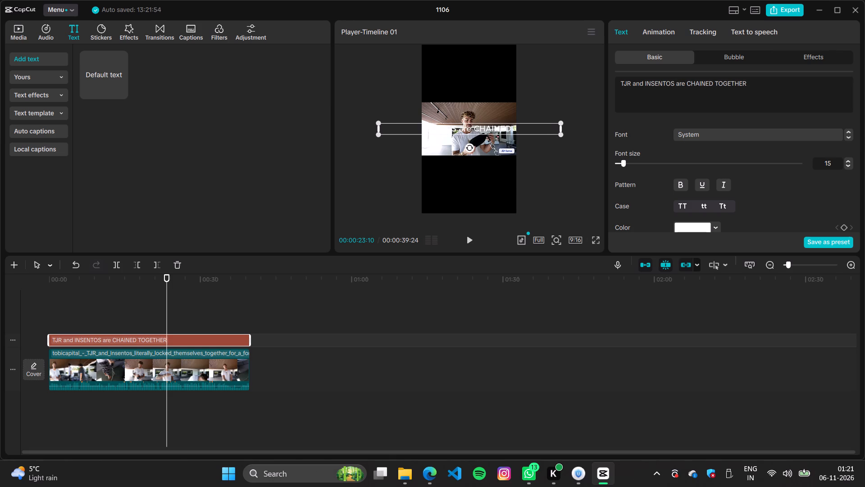
# Append "until they make 10k" to the end of the caption text.
pyautogui.click(760, 84)
pyautogui.press('space')
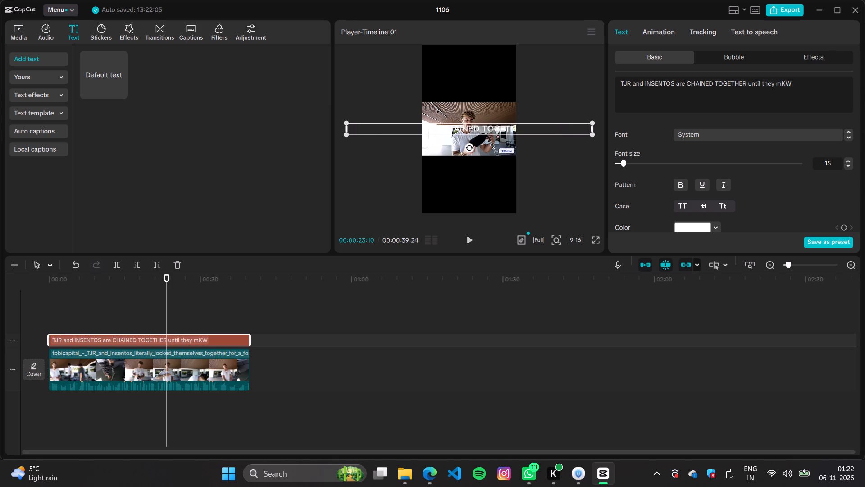
pyautogui.press('BackSpace')
pyautogui.press('BackSpace')
pyautogui.press('BackSpace')
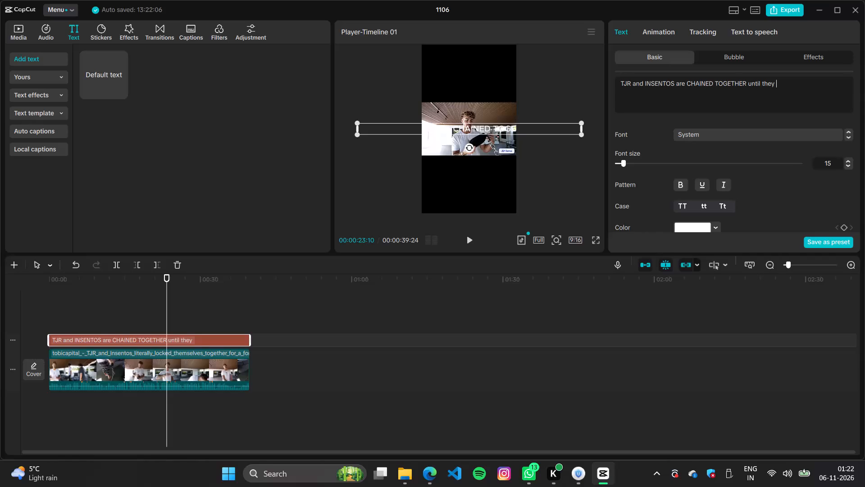
pyautogui.write('make')
pyautogui.press('space')
pyautogui.write('10k')
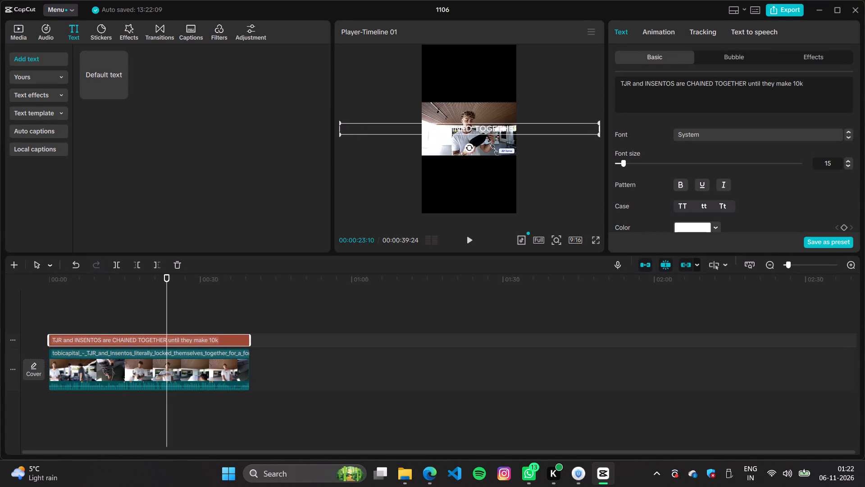
# Break the caption into three lines, starting new lines at "CHAINED TOGETHER" and "until they make 10k".
pyautogui.click(688, 83)
pyautogui.press('Return')
pyautogui.click(683, 92)
pyautogui.press('Return')
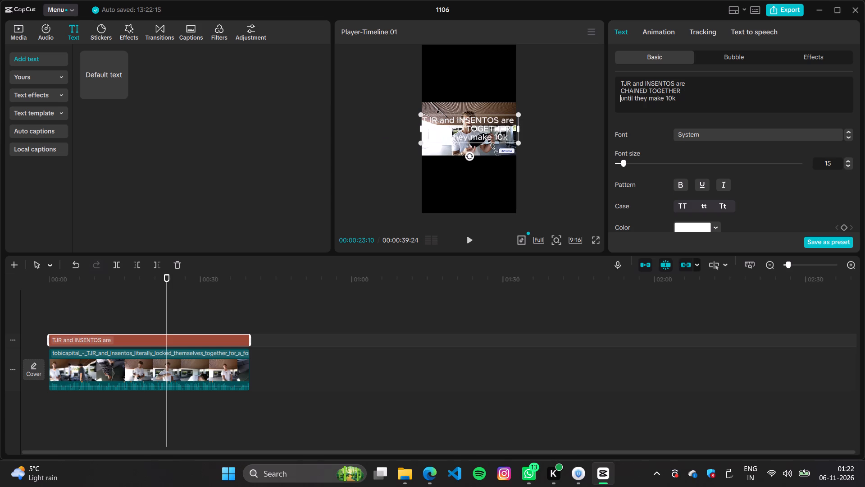
# Scale the caption down to about half the frame width and move it up, horizontally centred, over the video picture's top edge.
pyautogui.moveTo(421, 115); pyautogui.dragTo(450, 123)
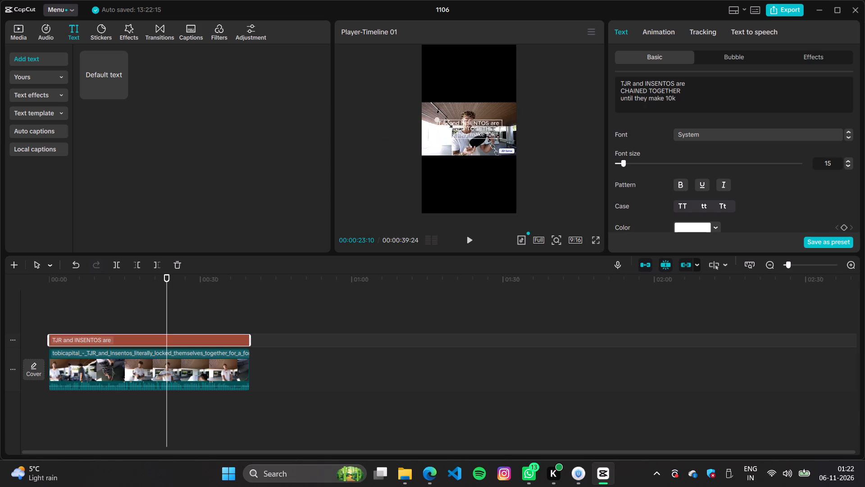
pyautogui.moveTo(450, 123); pyautogui.dragTo(465, 121)
pyautogui.moveTo(469, 127); pyautogui.dragTo(468, 97)
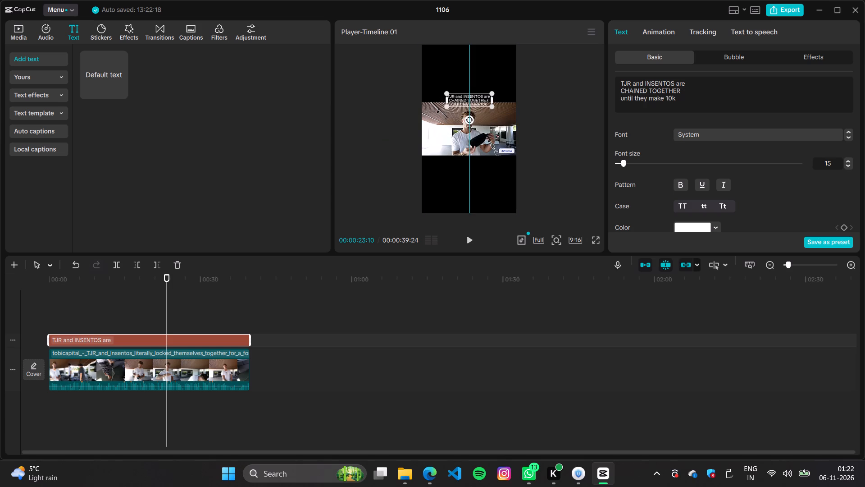
# Set the font of the three-line caption to ZY Heaven.
pyautogui.moveTo(468, 97); pyautogui.dragTo(467, 98)
pyautogui.scroll(-3, 656, 165)
pyautogui.scroll(1, 661, 148)
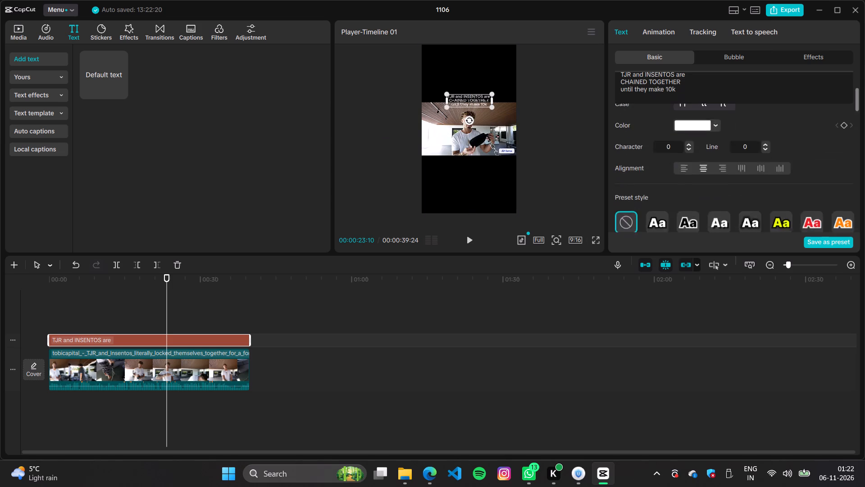
pyautogui.scroll(1, 662, 148)
pyautogui.click(711, 110)
pyautogui.click(711, 107)
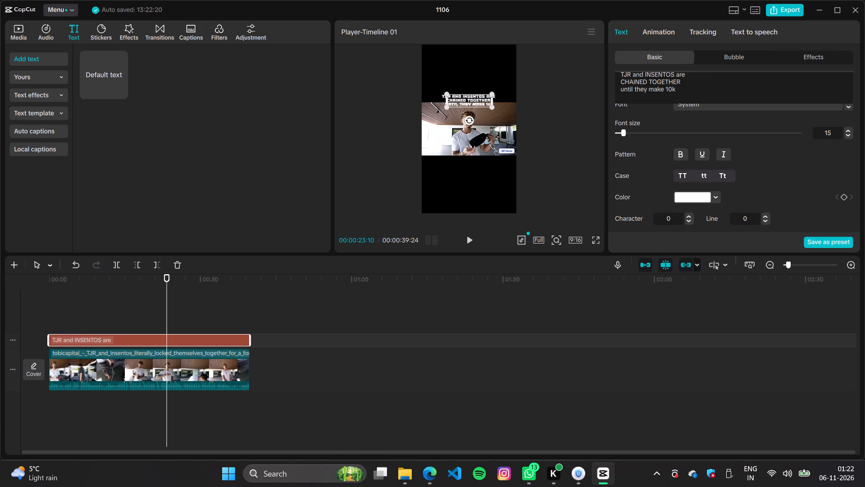
pyautogui.scroll(2, 692, 149)
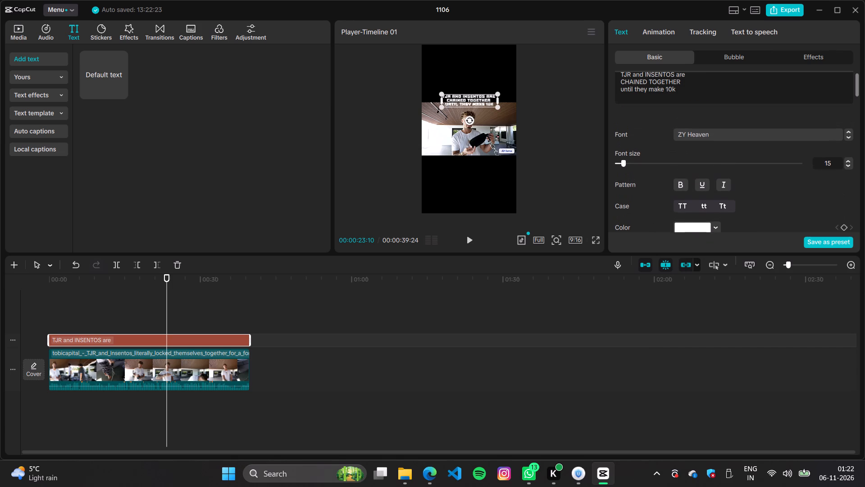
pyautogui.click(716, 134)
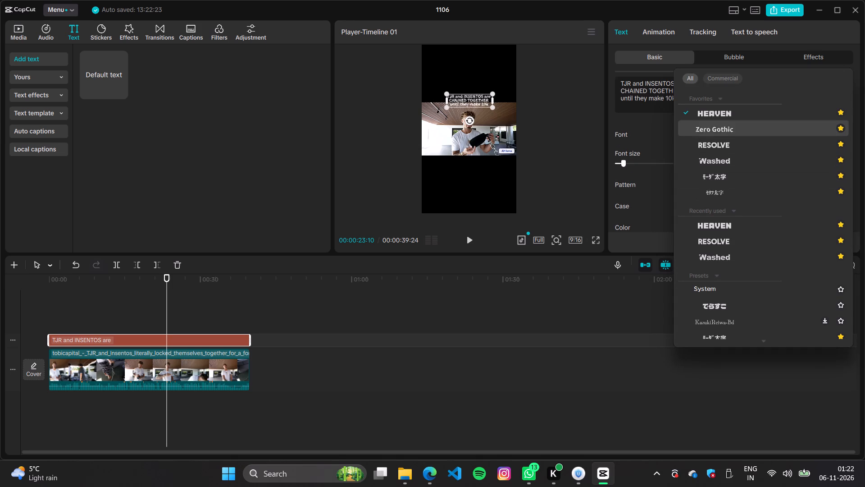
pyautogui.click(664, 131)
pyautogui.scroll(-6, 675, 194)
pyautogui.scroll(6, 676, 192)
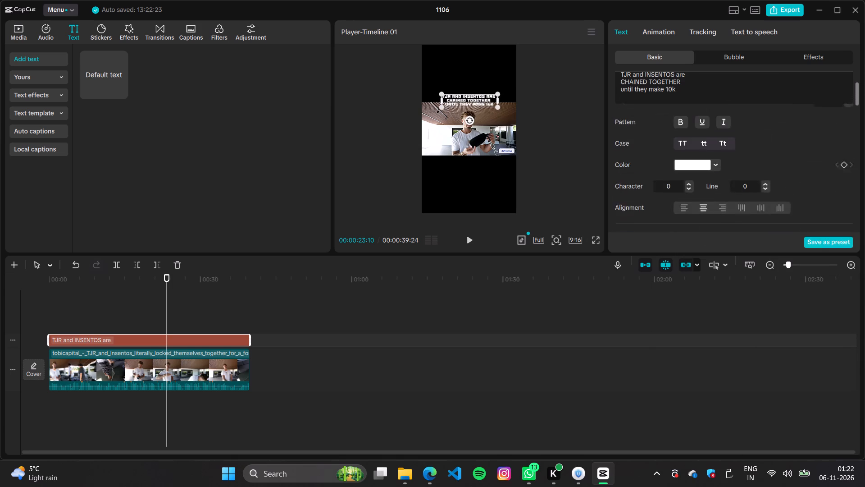
# Open the caption text for editing at the end of its last line, after "10k".
pyautogui.click(678, 92)
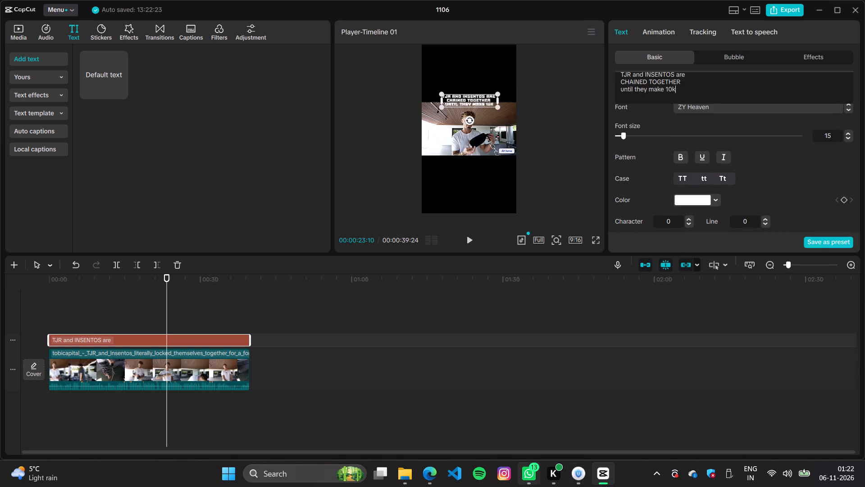
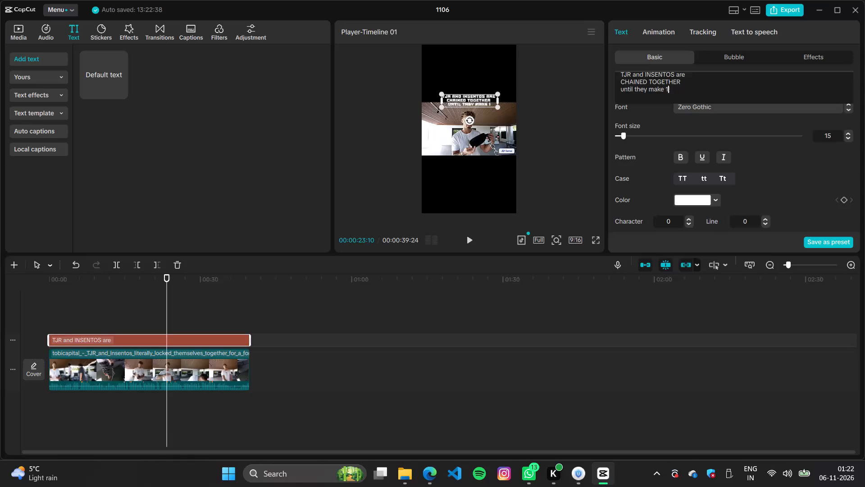
# Replace the end of the caption's last line with "10k" followed by the copied crying-face, peace-sign and purple emojis.
pyautogui.press('BackSpace')
pyautogui.press('BackSpace')
pyautogui.press('space')
pyautogui.hotkey('ctrl', 'v')
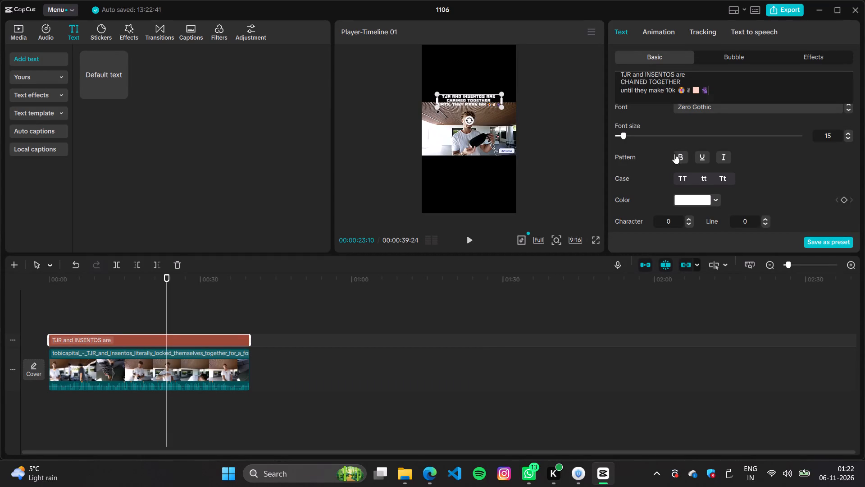
# Set the caption's font to ZY Heaven.
pyautogui.scroll(1, 704, 152)
pyautogui.click(704, 134)
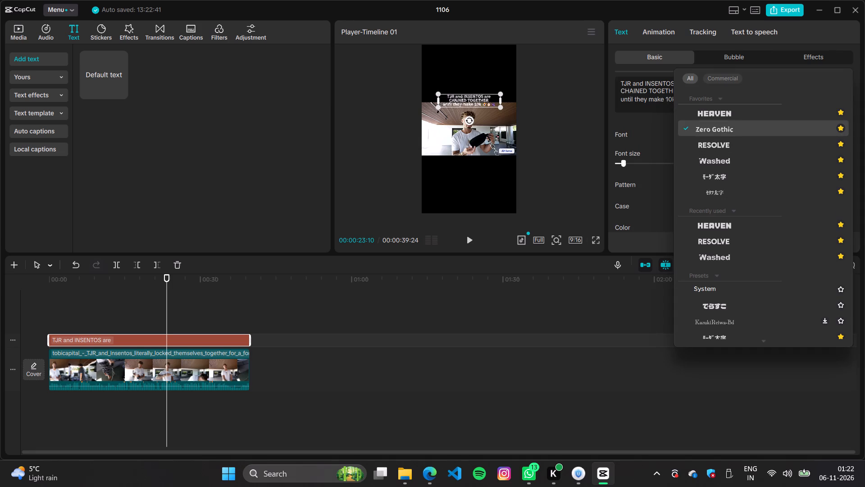
pyautogui.click(712, 118)
pyautogui.click(635, 129)
# Set the caption's text colour to black, 000000.
pyautogui.scroll(-6, 696, 200)
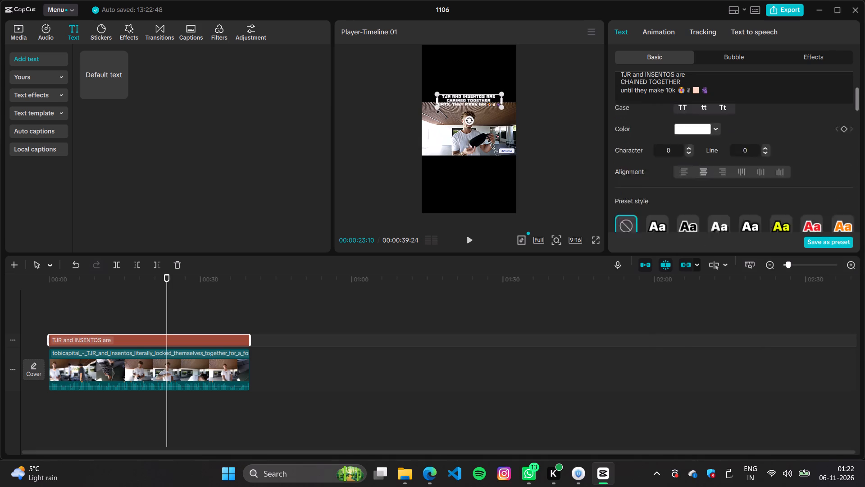
pyautogui.scroll(4, 694, 161)
pyautogui.click(713, 201)
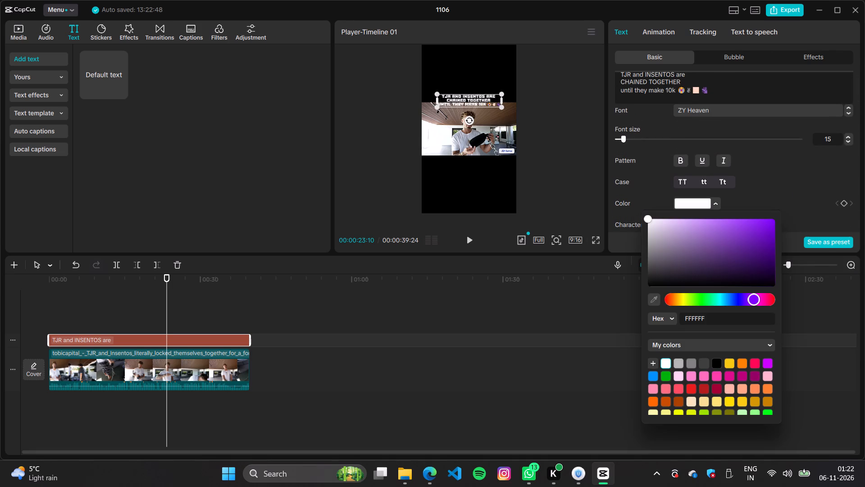
pyautogui.click(715, 359)
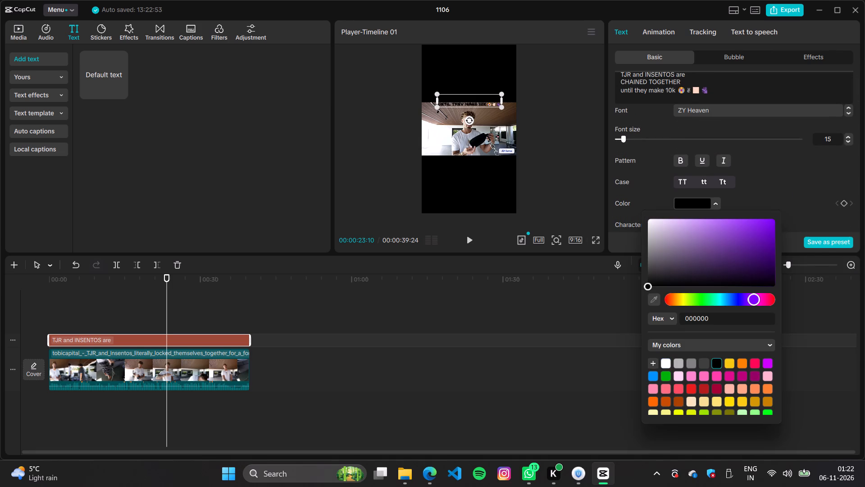
pyautogui.click(755, 179)
# Enable a background for the caption with the second shape style, fitted to each line, and colour it white.
pyautogui.scroll(-13, 736, 196)
pyautogui.scroll(-3, 700, 191)
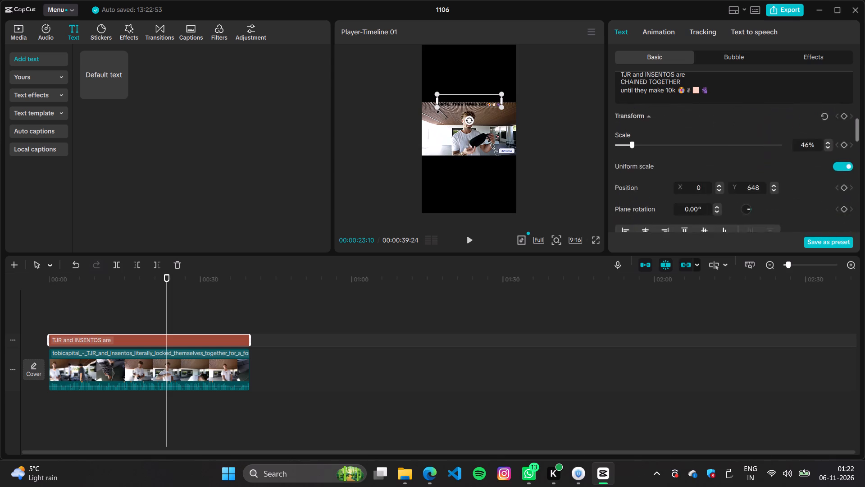
pyautogui.scroll(-3, 700, 191)
pyautogui.scroll(-5, 647, 189)
pyautogui.click(619, 157)
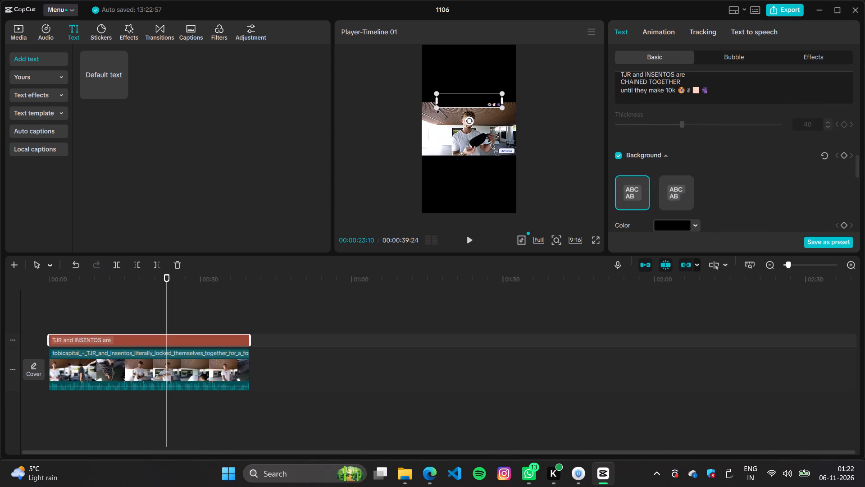
pyautogui.click(674, 194)
pyautogui.click(690, 225)
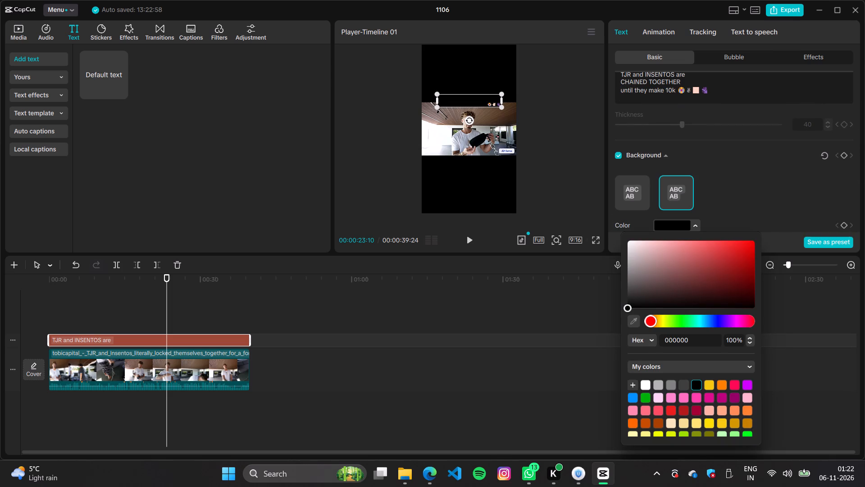
pyautogui.click(649, 382)
pyautogui.click(742, 175)
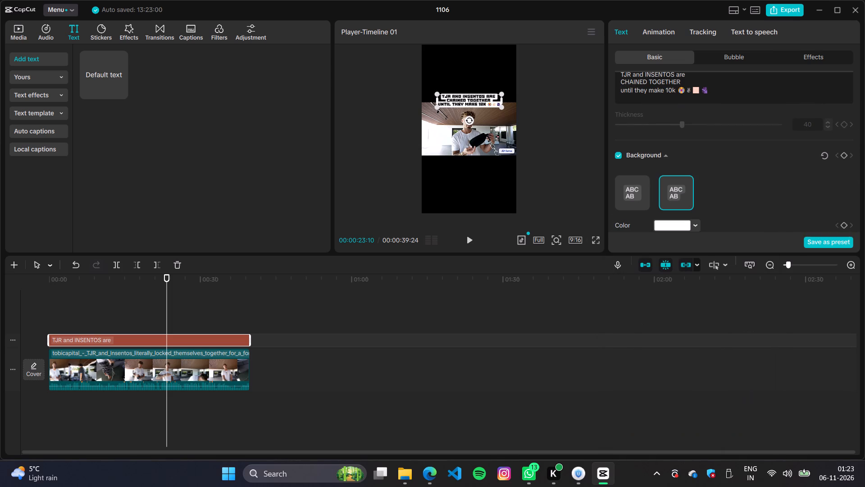
# Enlarge the caption slightly and move it up, horizontally centred, into the black area above the video picture.
pyautogui.moveTo(434, 92); pyautogui.dragTo(428, 89)
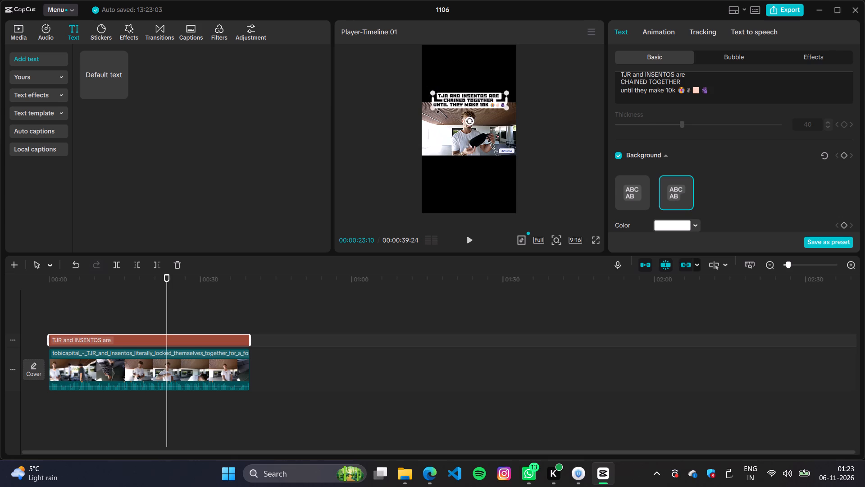
pyautogui.moveTo(452, 100); pyautogui.dragTo(449, 86)
pyautogui.moveTo(464, 83); pyautogui.dragTo(469, 84)
# Scale the video up to 180% in the vertical frame, keeping it centred.
pyautogui.click(435, 125)
pyautogui.moveTo(420, 100); pyautogui.dragTo(364, 104)
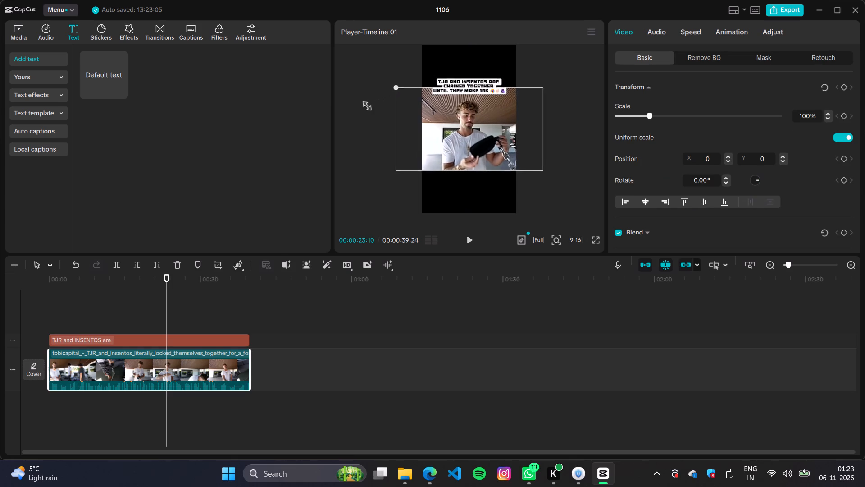
pyautogui.moveTo(364, 104); pyautogui.dragTo(310, 129)
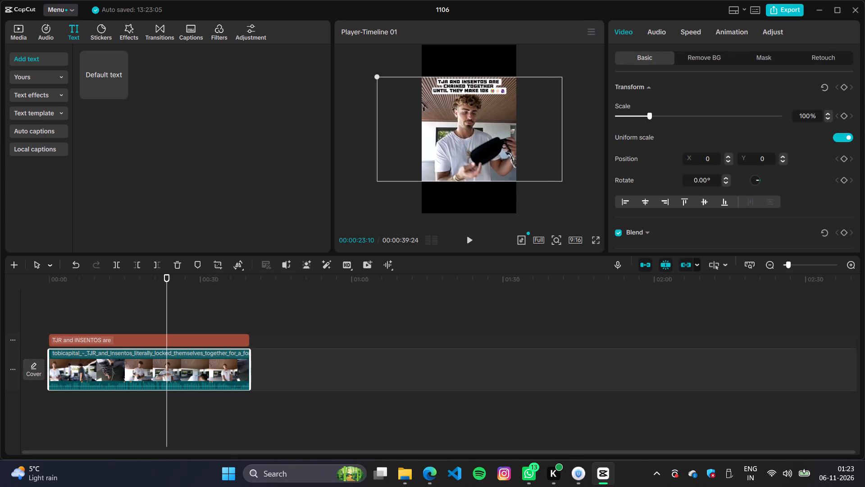
pyautogui.moveTo(310, 129); pyautogui.dragTo(327, 126)
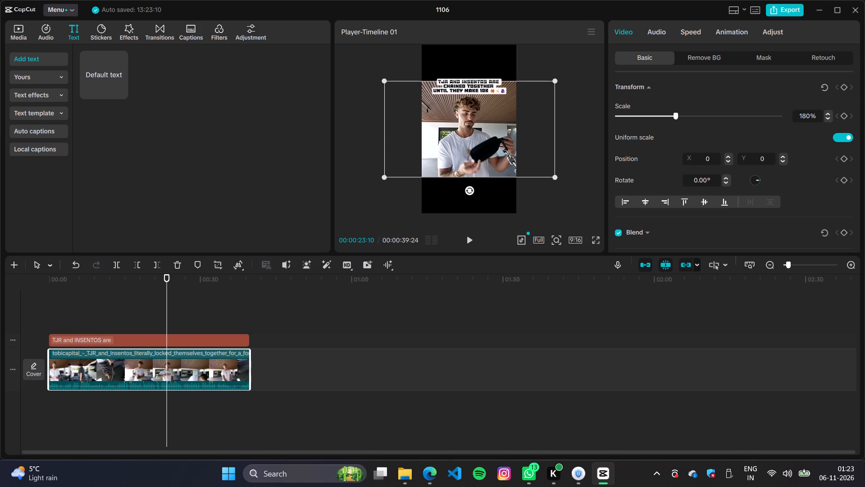
pyautogui.click(567, 148)
# Move the caption slightly up so it straddles the enlarged video's top edge, horizontally centred.
pyautogui.moveTo(460, 88); pyautogui.dragTo(458, 86)
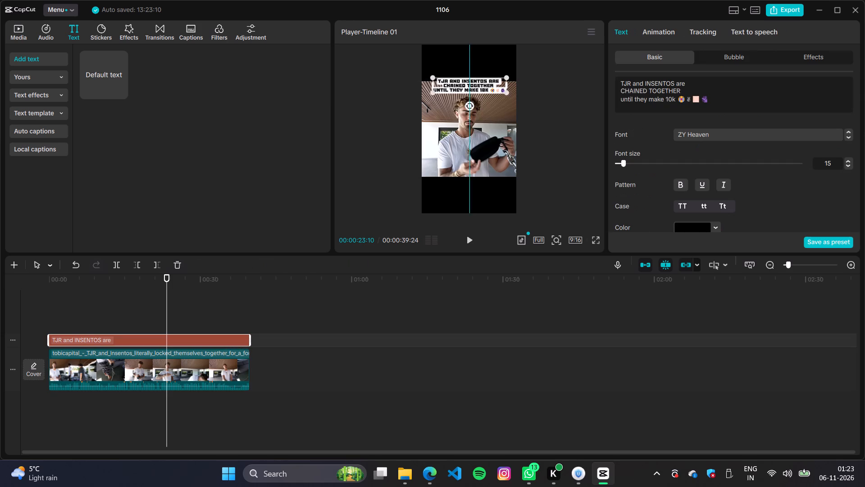
pyautogui.moveTo(458, 86); pyautogui.dragTo(460, 84)
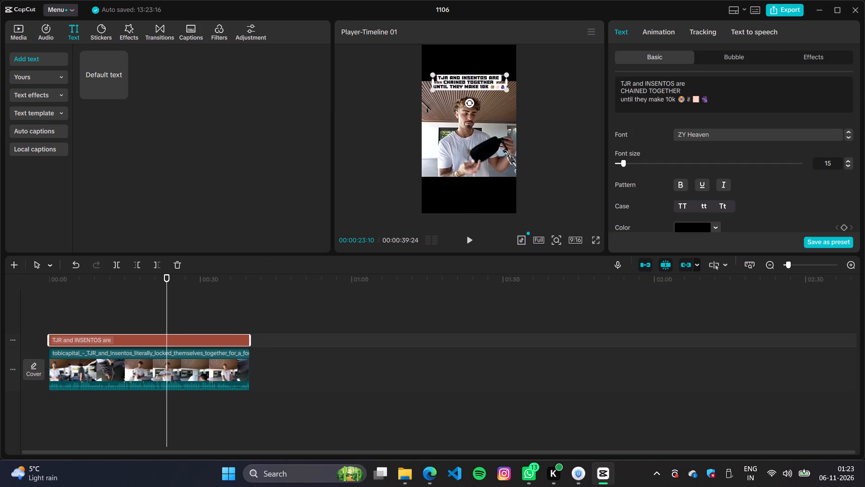
# Export the captioned clip 1106 and dismiss the sharing options without publishing it.
pyautogui.click(781, 8)
pyautogui.click(565, 404)
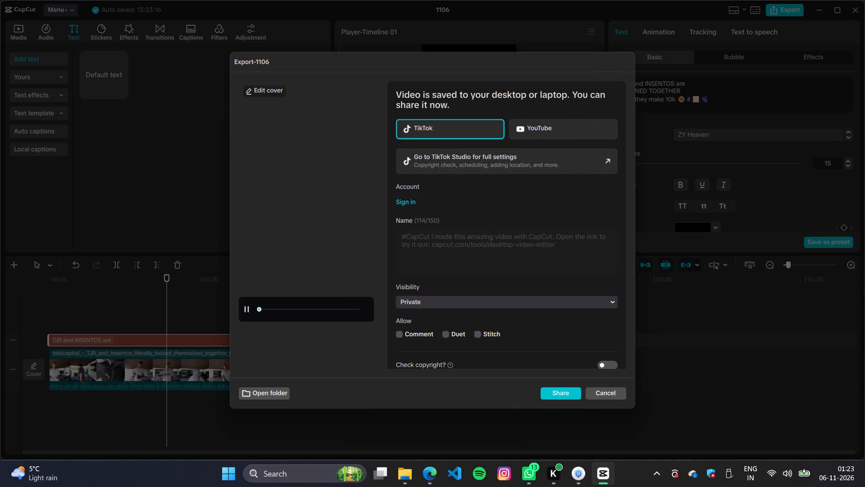
pyautogui.click(606, 395)
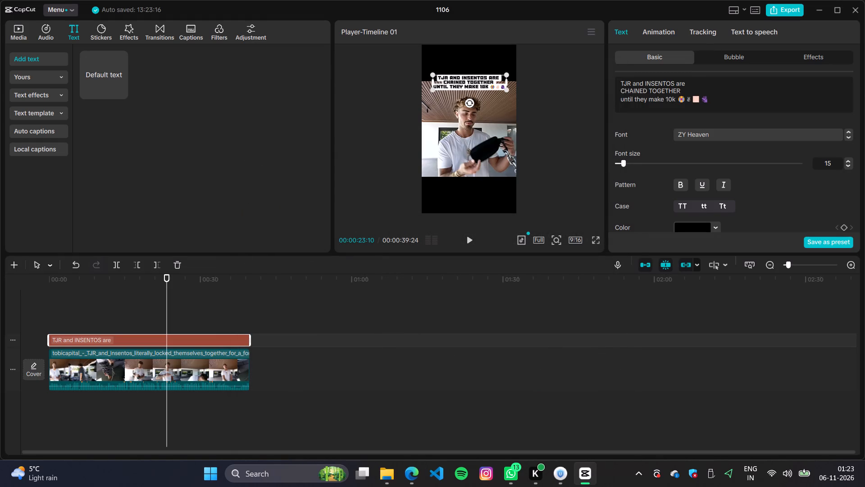
# Delete the exported clip's video from the timeline, keeping the caption at the start for reuse.
pyautogui.moveTo(269, 372); pyautogui.dragTo(128, 365)
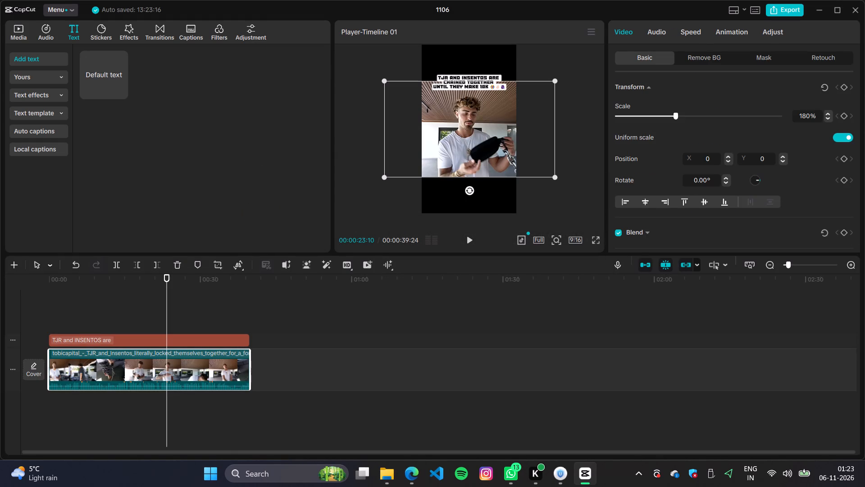
pyautogui.click(131, 342)
pyautogui.moveTo(132, 341); pyautogui.dragTo(388, 352)
pyautogui.moveTo(292, 387); pyautogui.dragTo(255, 388)
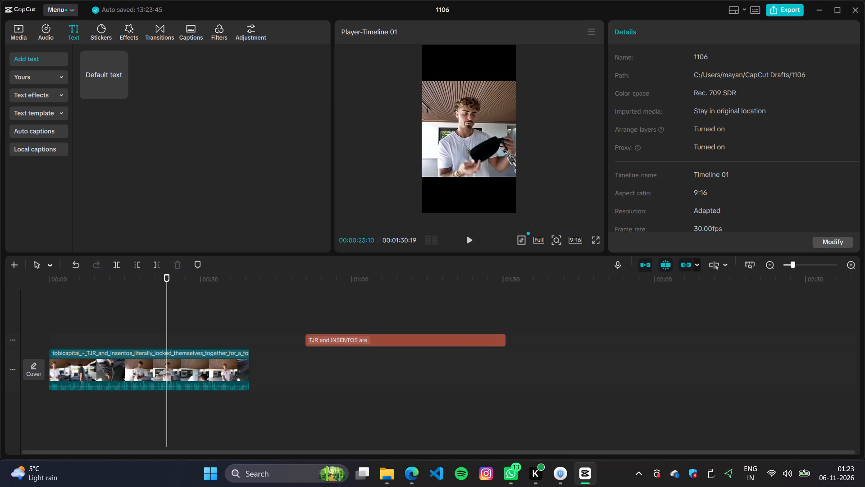
pyautogui.moveTo(255, 388); pyautogui.dragTo(86, 386)
pyautogui.press('BackSpace')
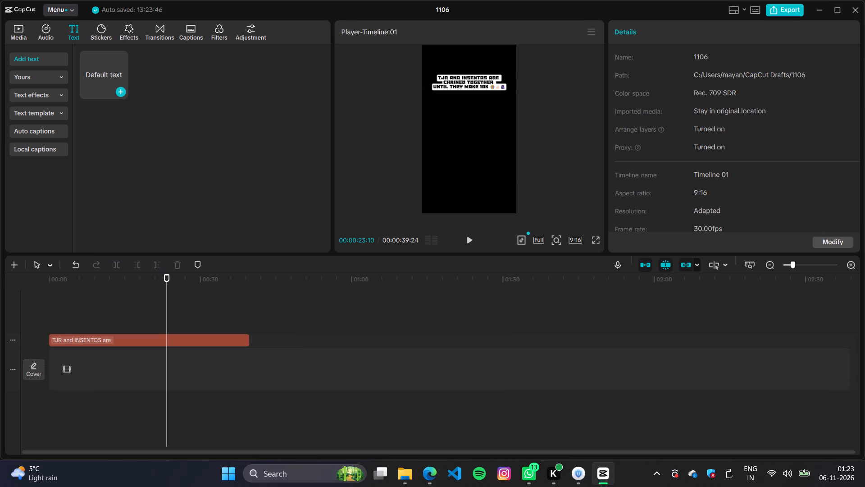
# Add the imported tobicapital video about researching a GTA coin to the start of the empty main track.
pyautogui.click(29, 35)
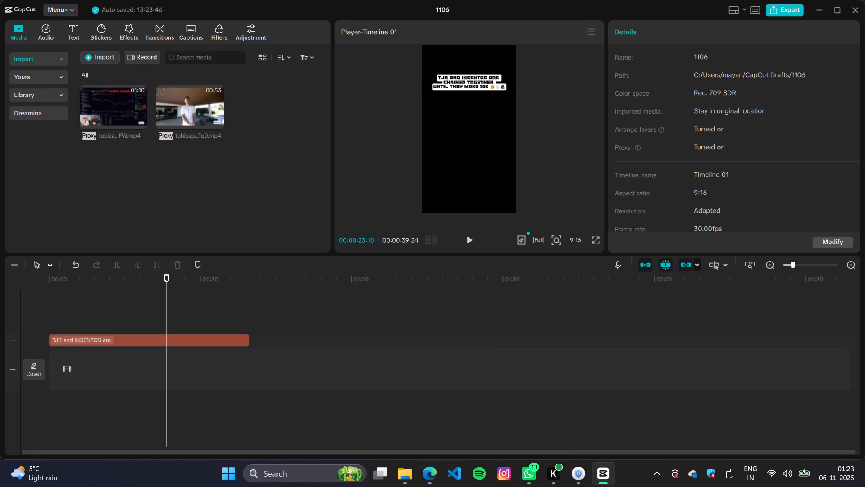
pyautogui.click(144, 124)
pyautogui.moveTo(397, 377); pyautogui.dragTo(471, 400)
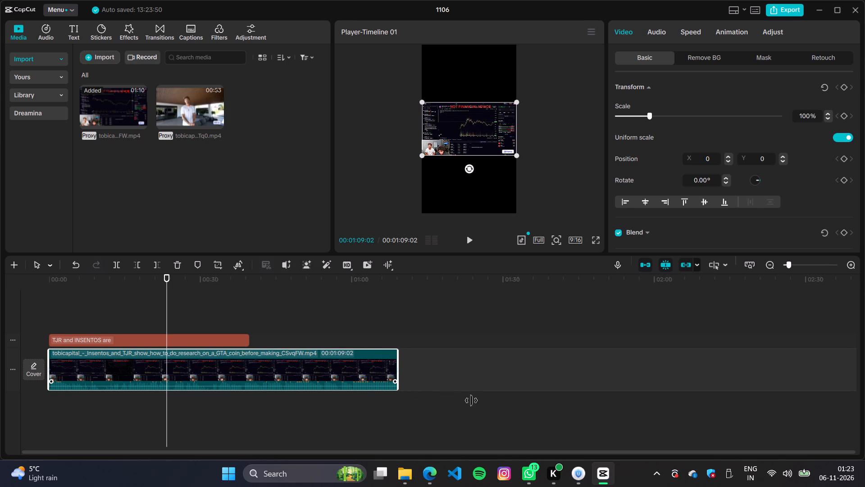
pyautogui.moveTo(471, 400); pyautogui.dragTo(473, 400)
# Play the new GTA coin video from the start in full screen to review its opening with the caption.
pyautogui.click(76, 300)
pyautogui.moveTo(77, 303); pyautogui.dragTo(67, 305)
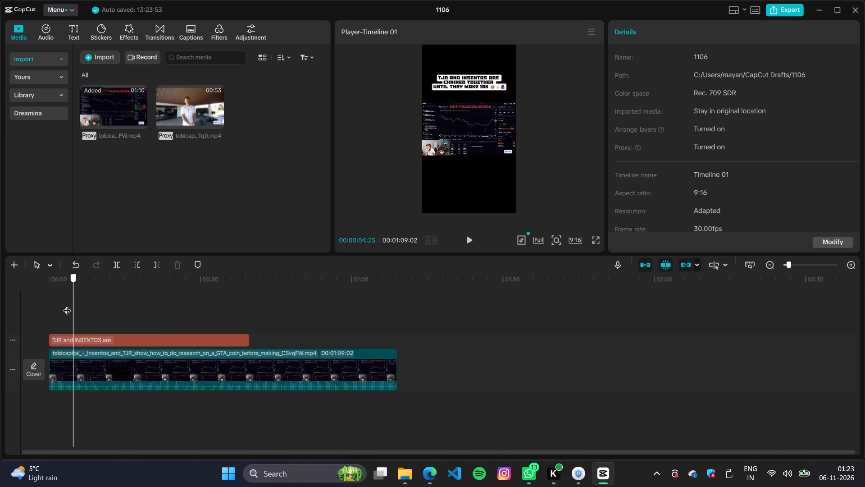
pyautogui.moveTo(67, 305); pyautogui.dragTo(21, 320)
pyautogui.press('space')
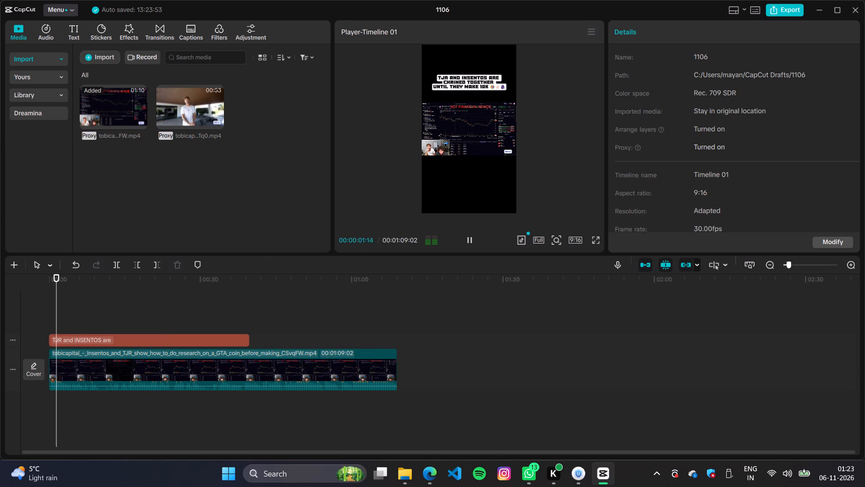
pyautogui.click(601, 235)
pyautogui.click(599, 238)
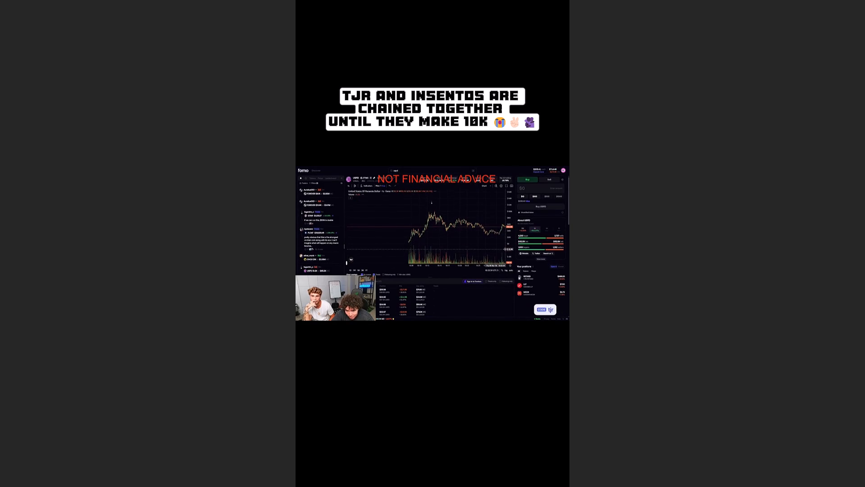
pyautogui.press('space')
pyautogui.click(347, 327)
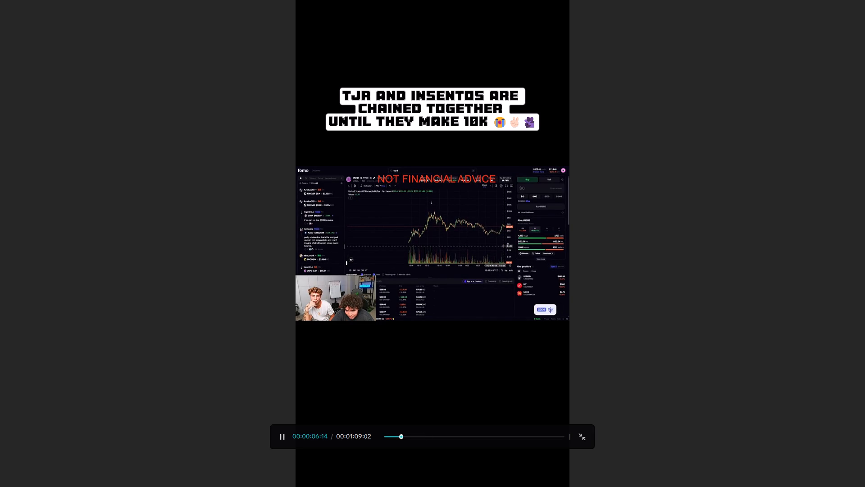
pyautogui.click(578, 437)
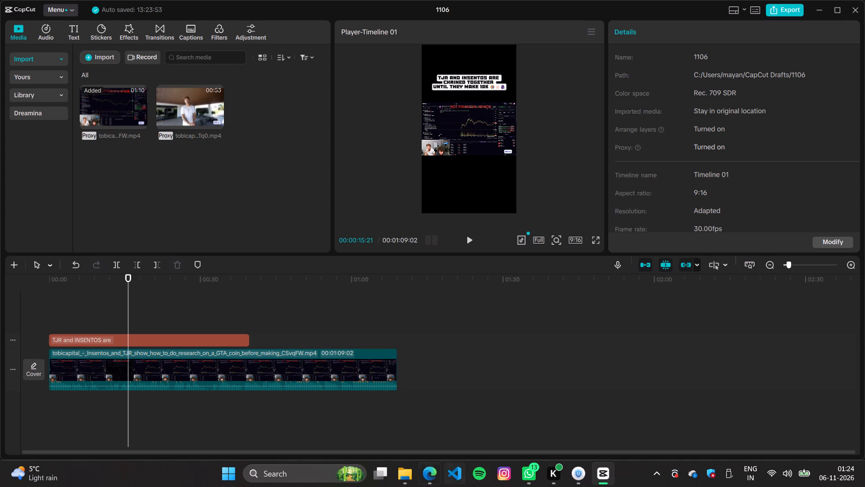
# Switch to Microsoft Edge and save the pending changes in the X profile editor.
pyautogui.click(428, 391)
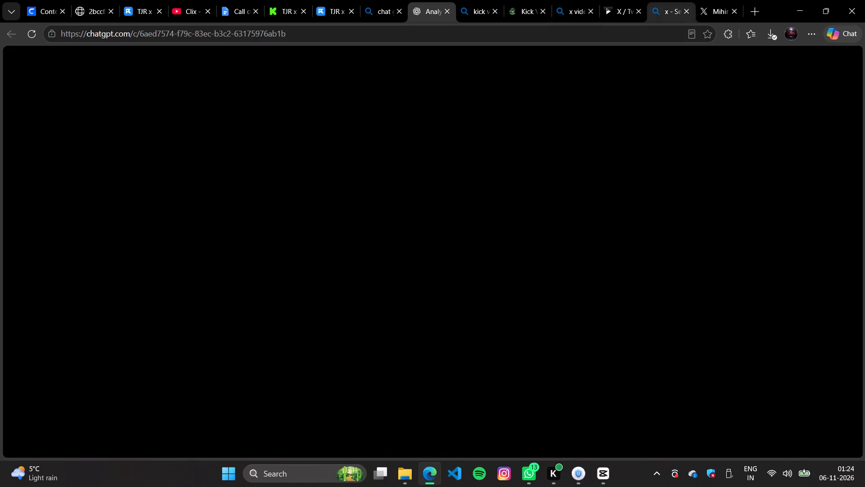
pyautogui.click(702, 8)
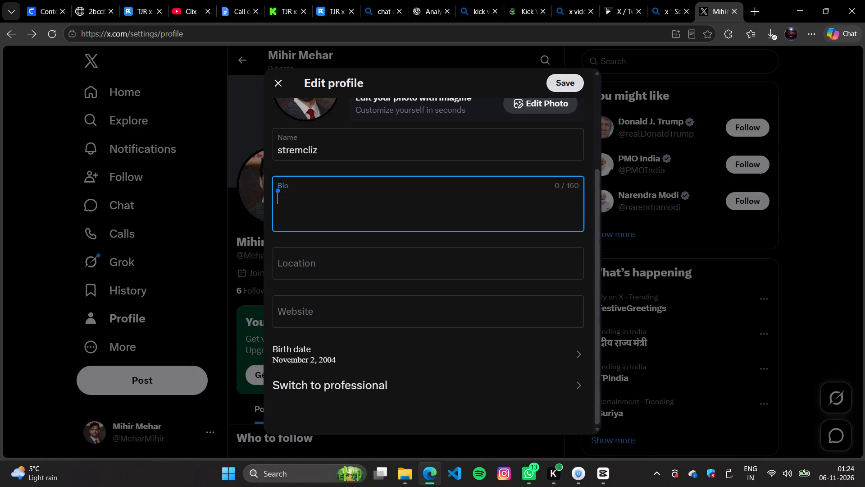
pyautogui.click(563, 82)
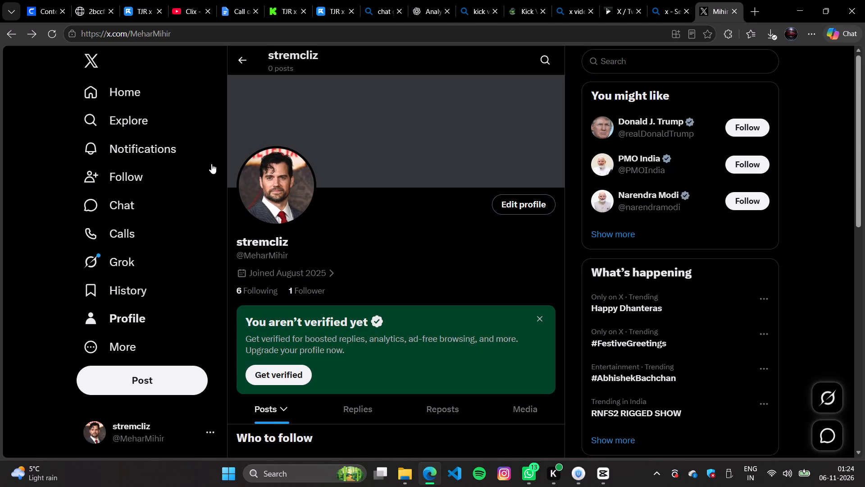
# Close the X profile, X search, first TJR x Insentos campaign and Kick banner image tabs, and return to CapCut.
pyautogui.click(736, 11)
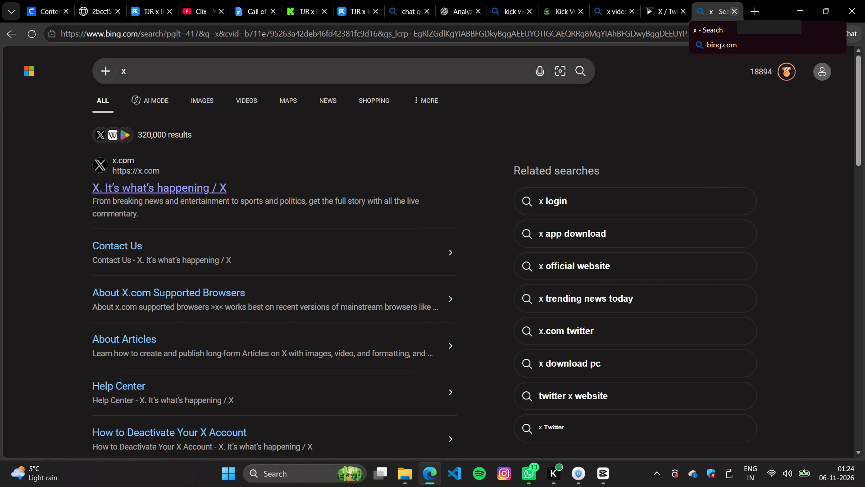
pyautogui.click(732, 11)
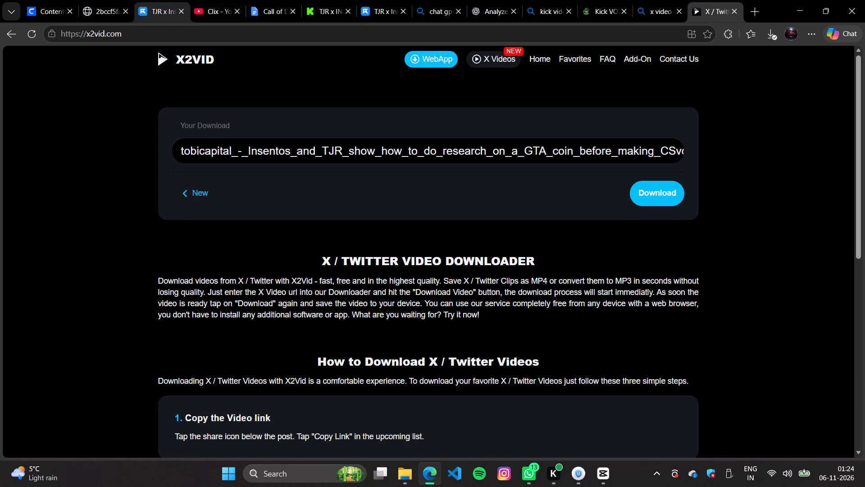
pyautogui.click(156, 8)
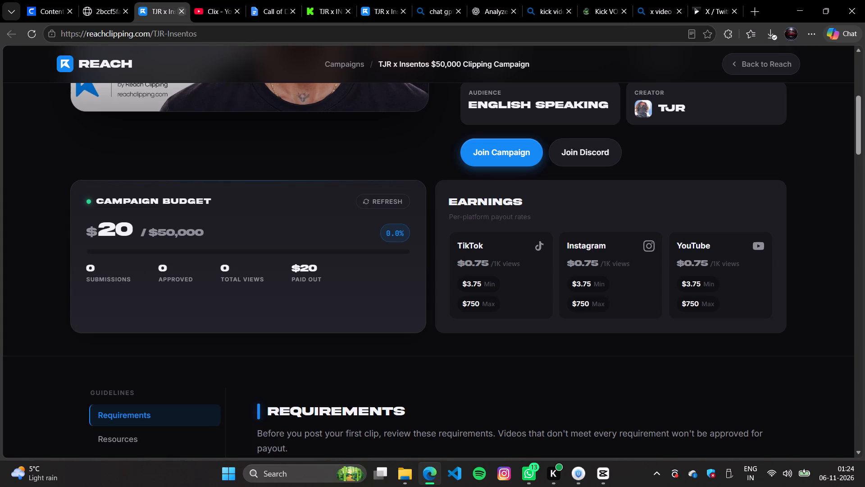
pyautogui.click(182, 11)
pyautogui.click(115, 9)
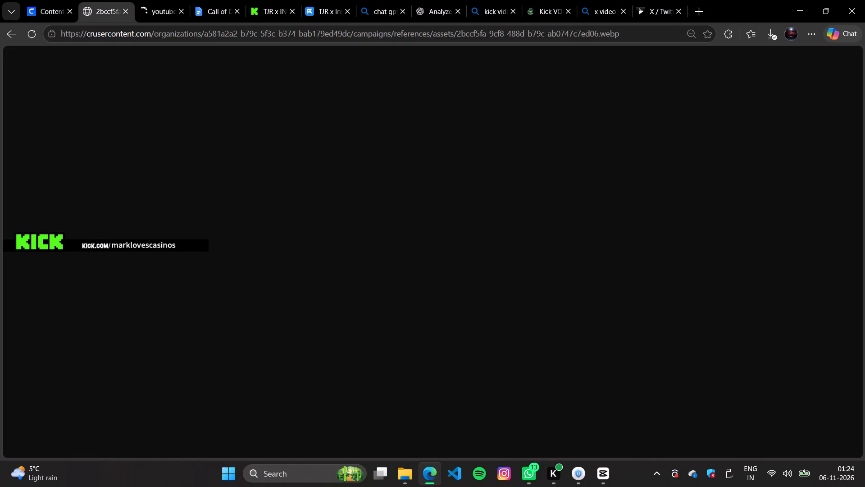
pyautogui.click(125, 12)
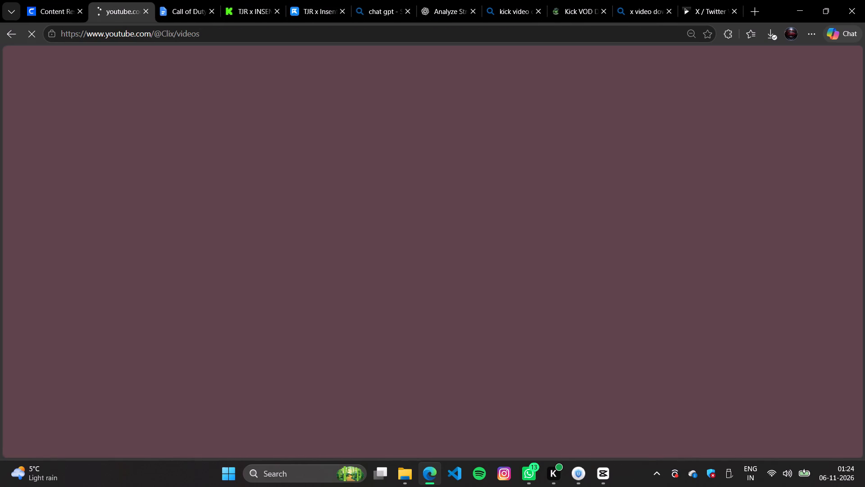
pyautogui.click(804, 13)
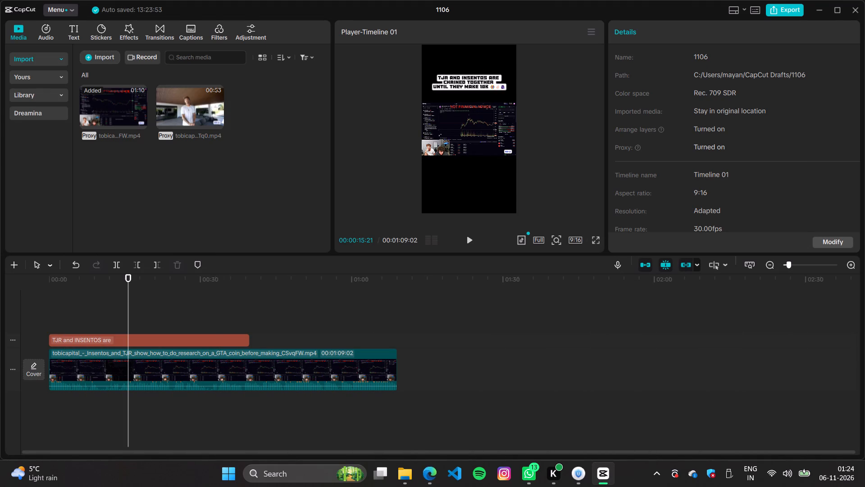
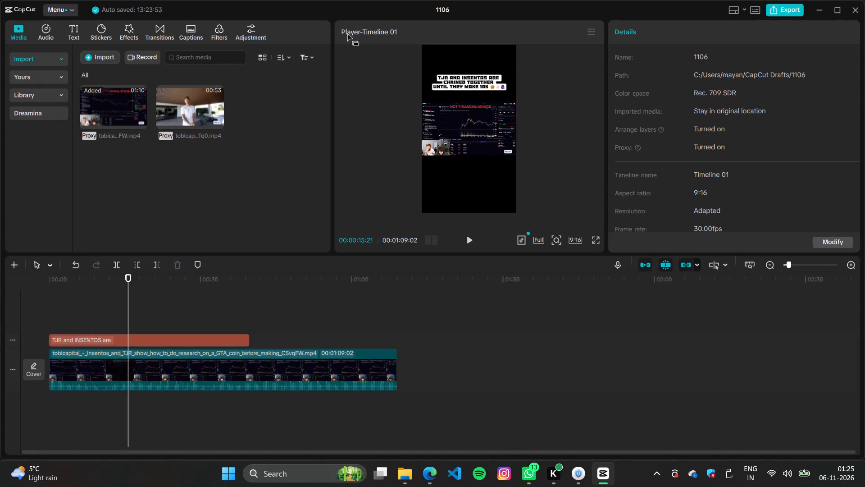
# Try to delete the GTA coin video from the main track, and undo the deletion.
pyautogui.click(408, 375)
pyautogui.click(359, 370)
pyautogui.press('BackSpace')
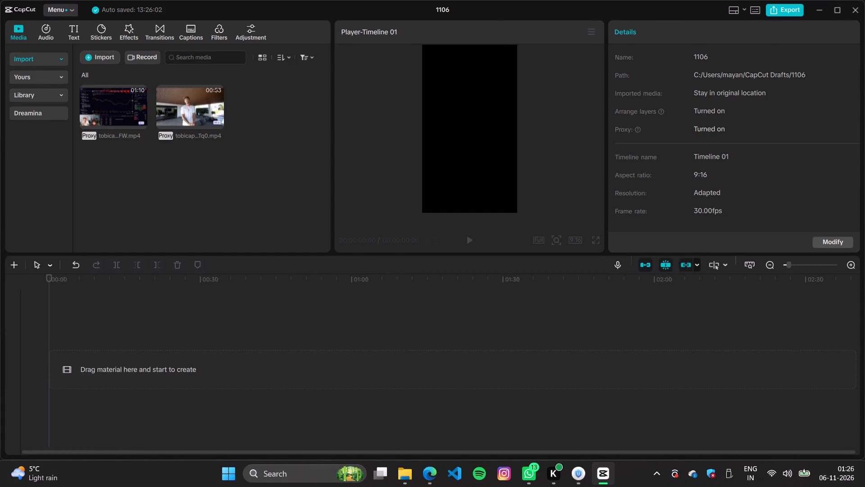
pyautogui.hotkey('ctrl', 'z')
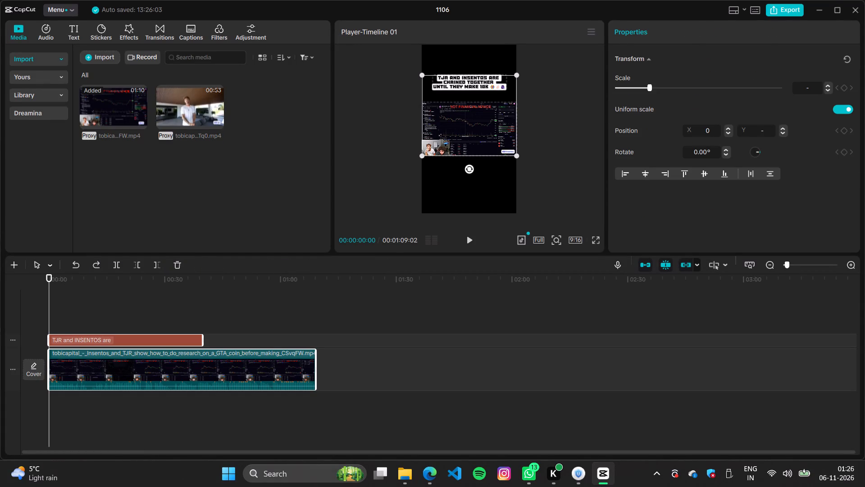
# Move the caption past the end of the GTA coin video, and delete only that video from the main track.
pyautogui.click(179, 335)
pyautogui.moveTo(179, 335); pyautogui.dragTo(487, 341)
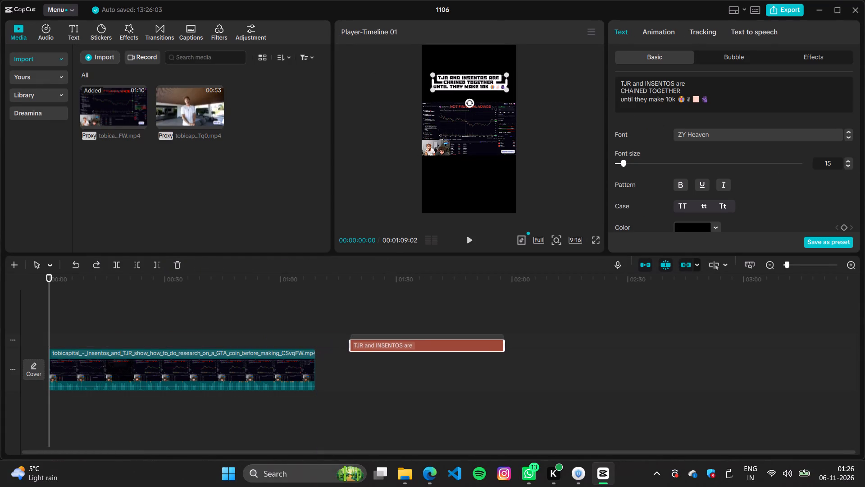
pyautogui.moveTo(487, 341); pyautogui.dragTo(459, 335)
pyautogui.click(276, 369)
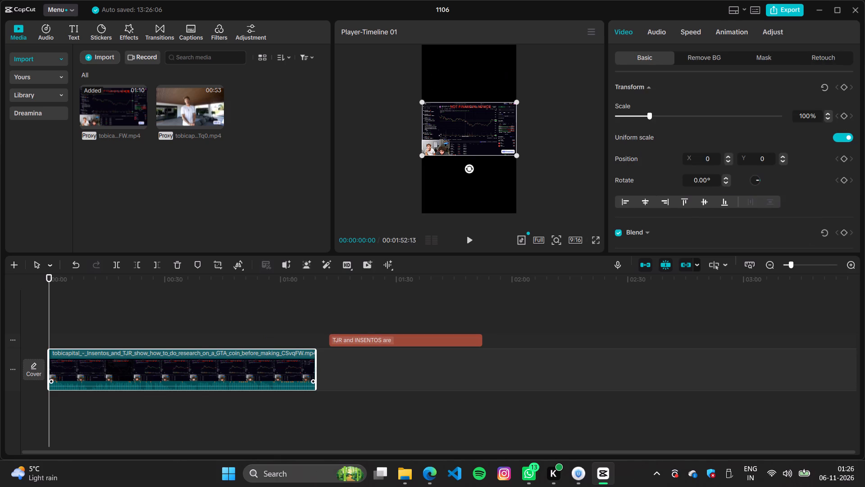
pyautogui.press('BackSpace')
# Add the tobicapital video of TJR and Insentos locked together to the main track and enlarge it to 226%, checking it in playback.
pyautogui.click(216, 125)
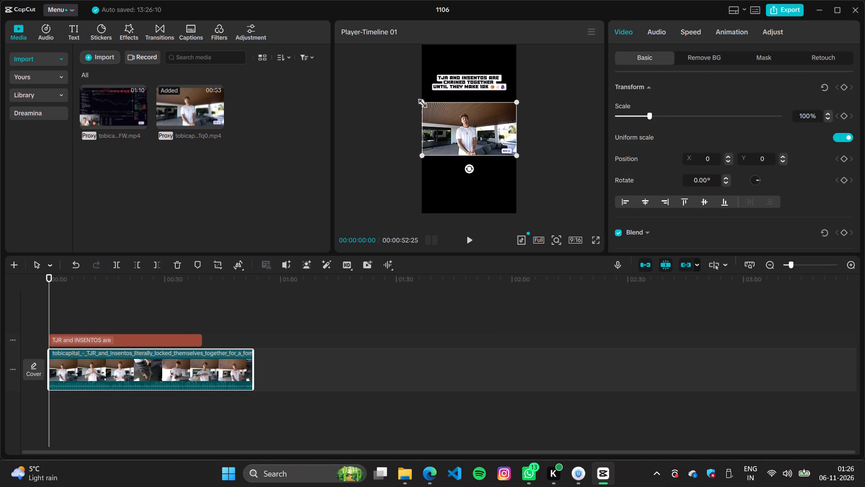
pyautogui.moveTo(419, 101); pyautogui.dragTo(298, 85)
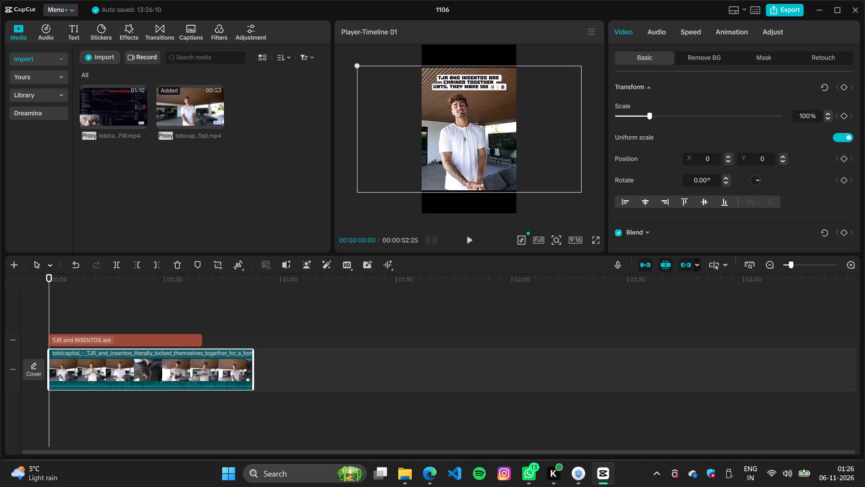
pyautogui.moveTo(298, 85); pyautogui.dragTo(312, 83)
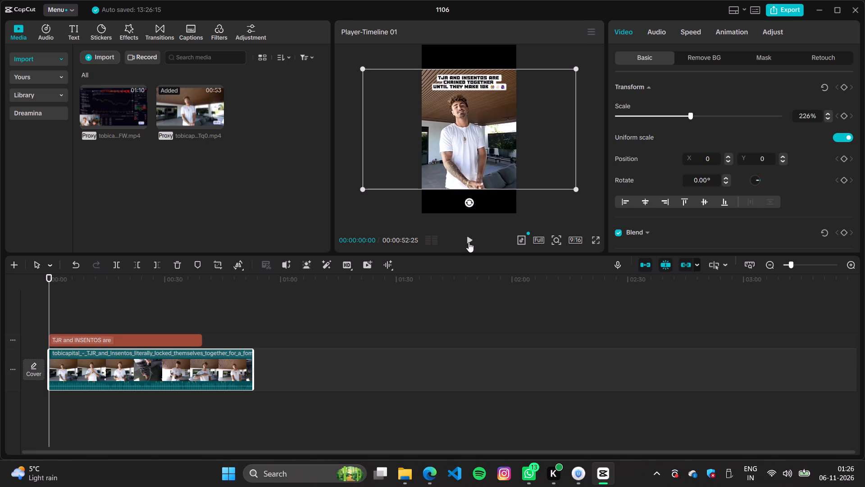
pyautogui.click(471, 242)
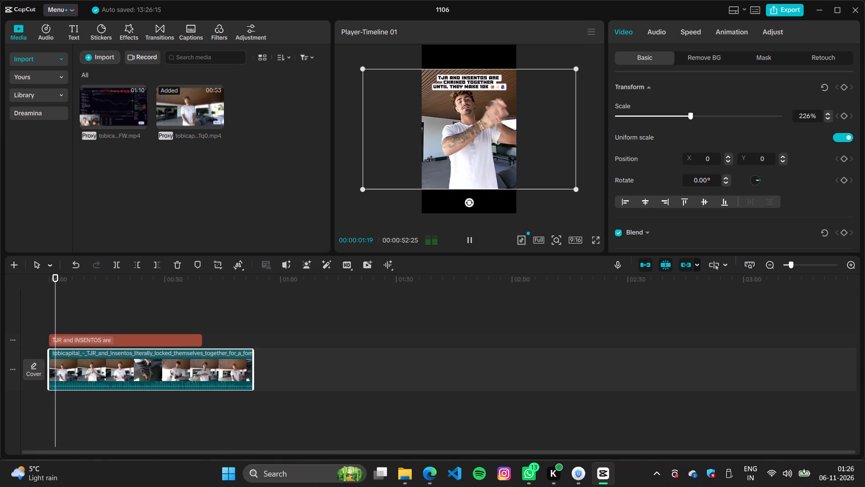
pyautogui.click(552, 208)
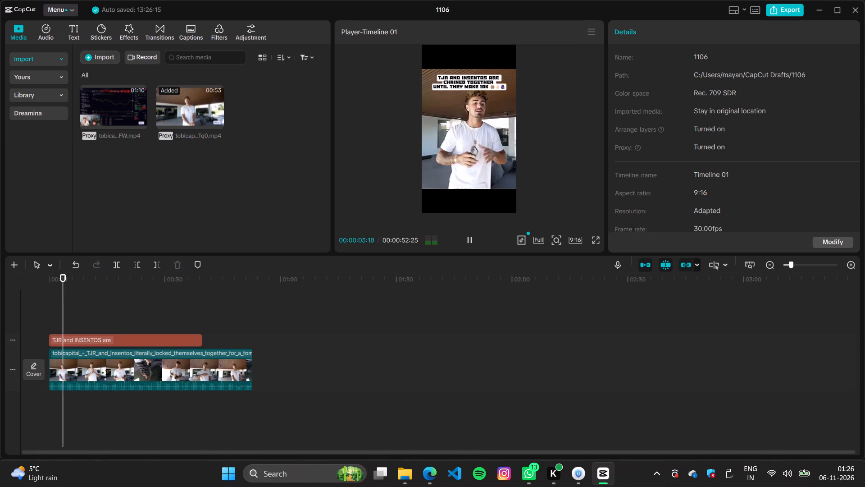
# Copy the full text of the TJR and INSENTOS caption, including its emojis.
pyautogui.click(460, 81)
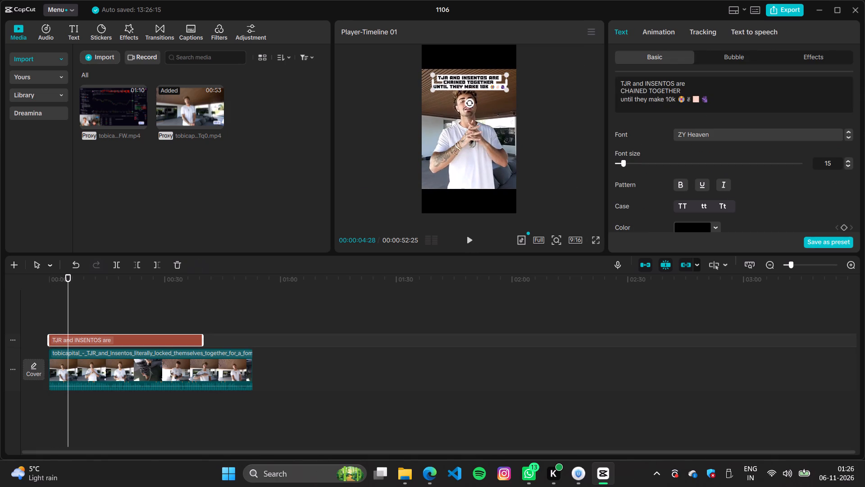
pyautogui.click(709, 102)
pyautogui.moveTo(719, 101); pyautogui.dragTo(626, 89)
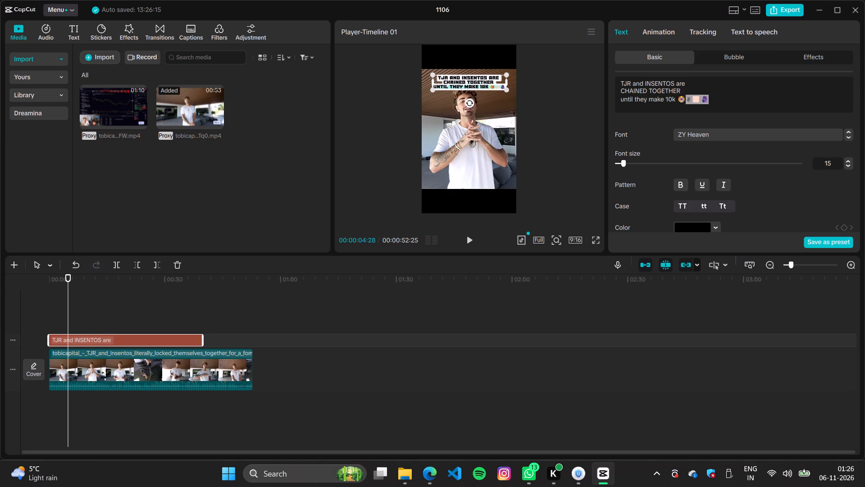
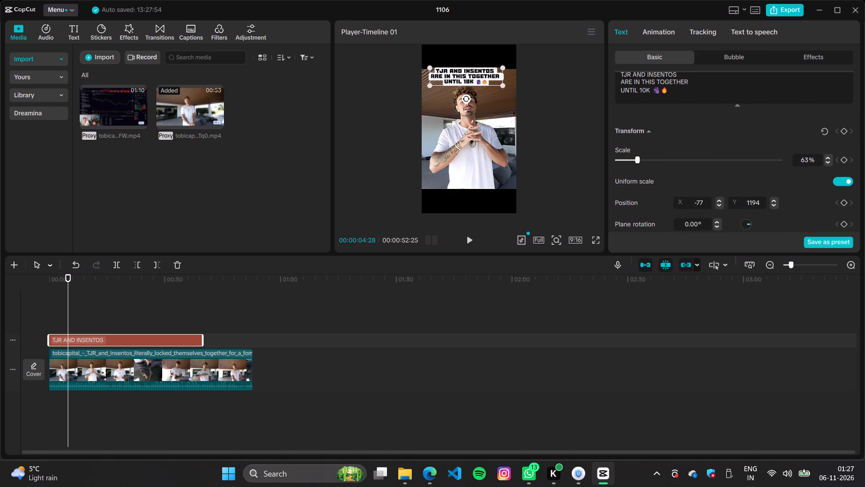
# Play the clip in full-screen preview to check how the reworded caption sits over the video.
pyautogui.click(575, 153)
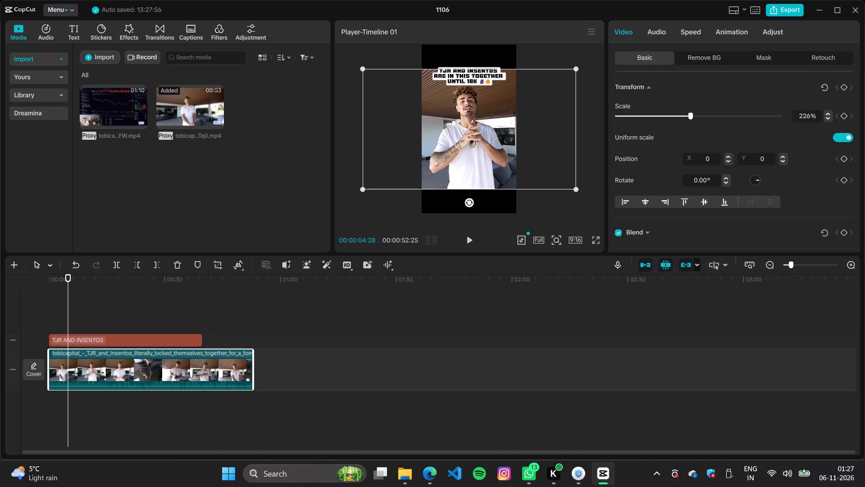
pyautogui.click(592, 240)
pyautogui.click(282, 435)
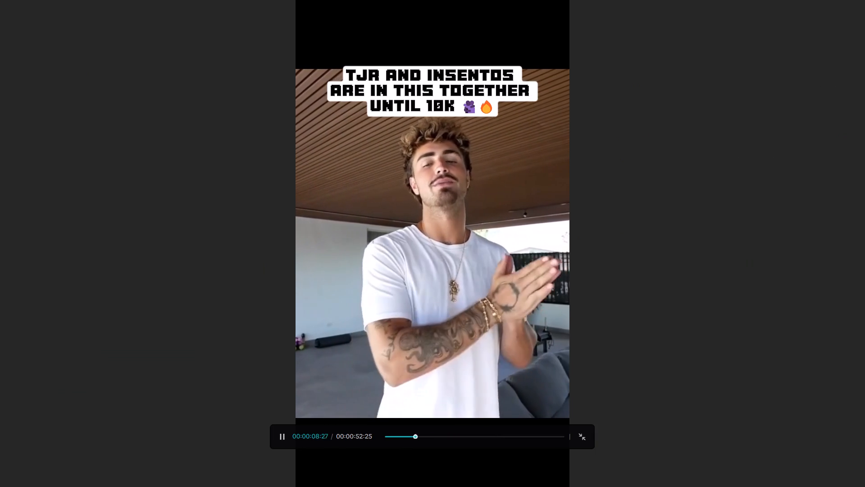
pyautogui.click(584, 440)
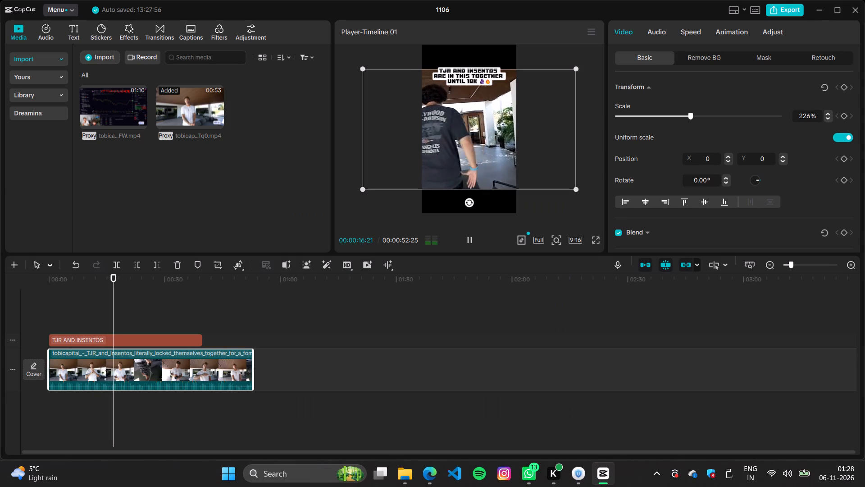
pyautogui.scroll(9, 692, 155)
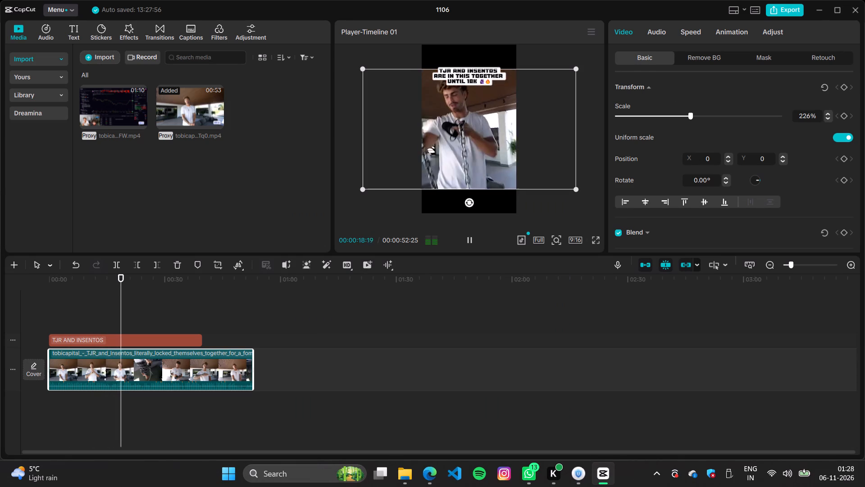
pyautogui.scroll(6, 787, 192)
pyautogui.scroll(-6, 780, 190)
pyautogui.scroll(19, 780, 190)
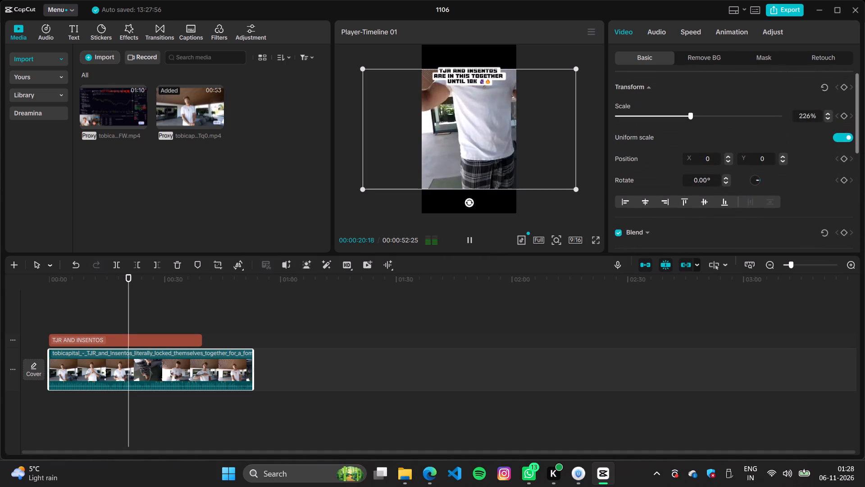
# Change the caption's font to ZY Resolve.
pyautogui.click(472, 74)
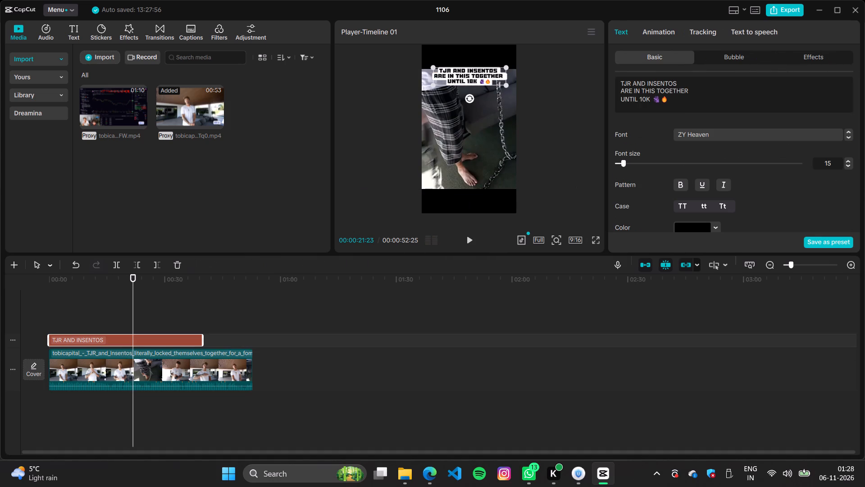
pyautogui.click(730, 135)
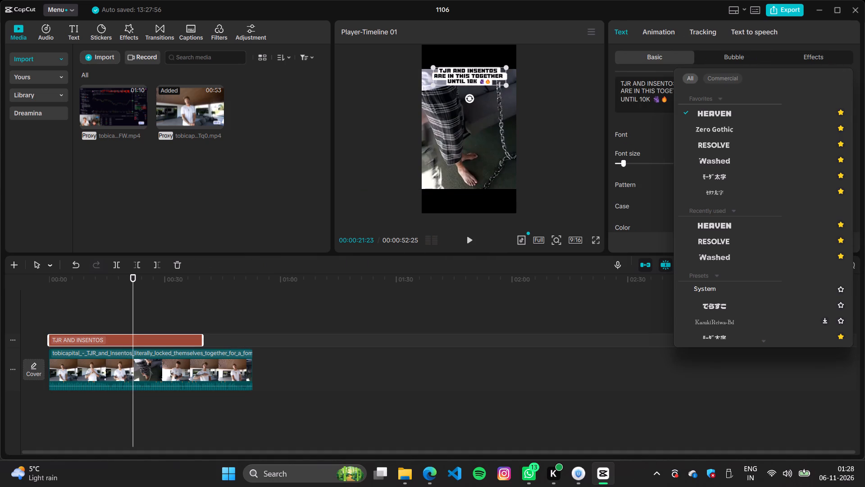
pyautogui.click(713, 143)
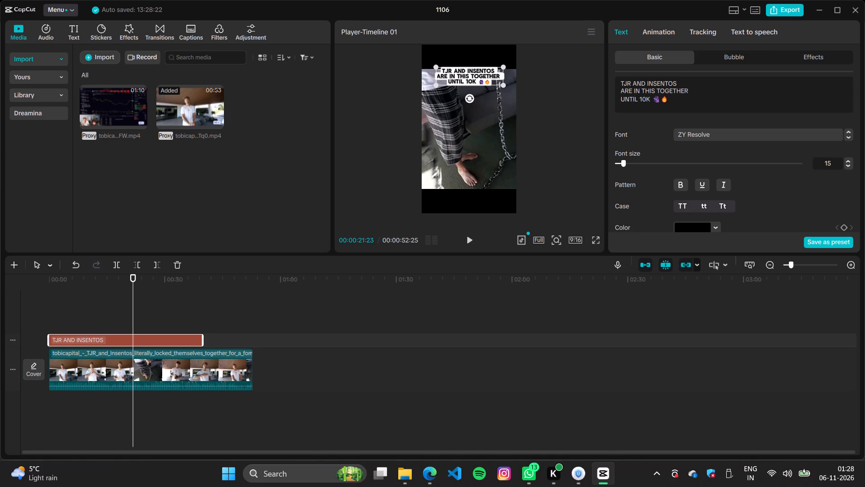
pyautogui.scroll(-6, 799, 232)
pyautogui.scroll(-6, 716, 212)
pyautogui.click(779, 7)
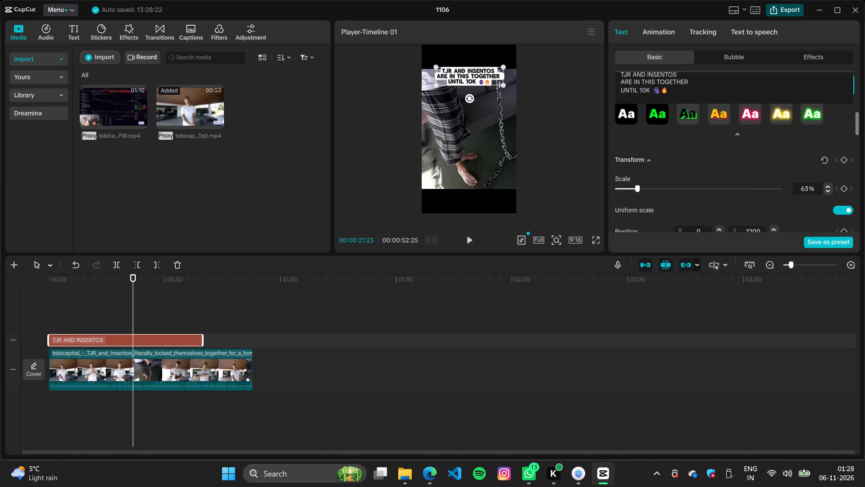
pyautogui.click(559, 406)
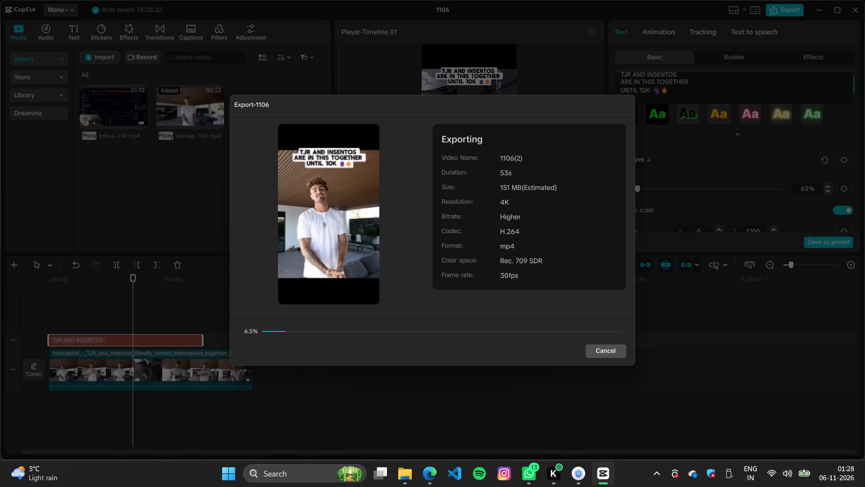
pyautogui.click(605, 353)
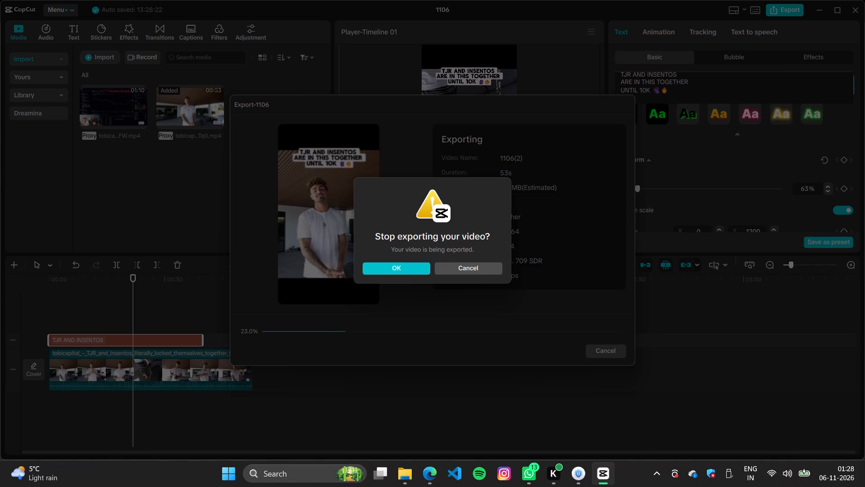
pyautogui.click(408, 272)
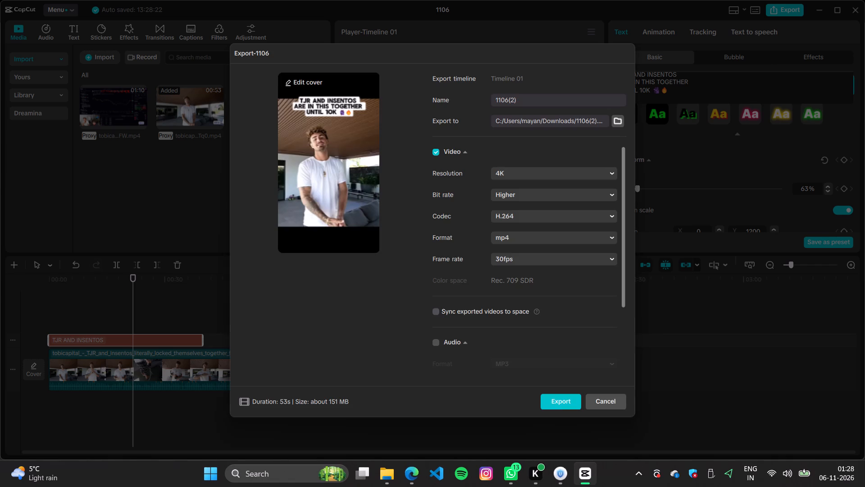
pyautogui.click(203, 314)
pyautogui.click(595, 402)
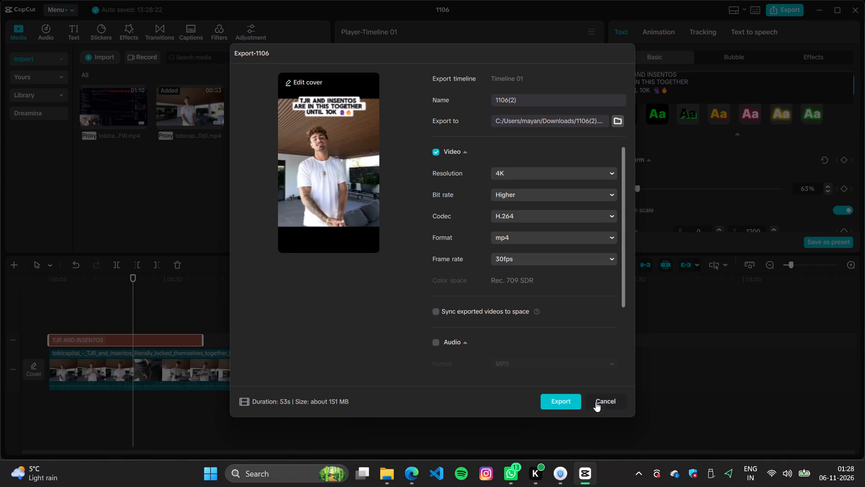
# Extend the caption on the timeline so it ends together with the locked-together video.
pyautogui.moveTo(203, 338); pyautogui.dragTo(252, 342)
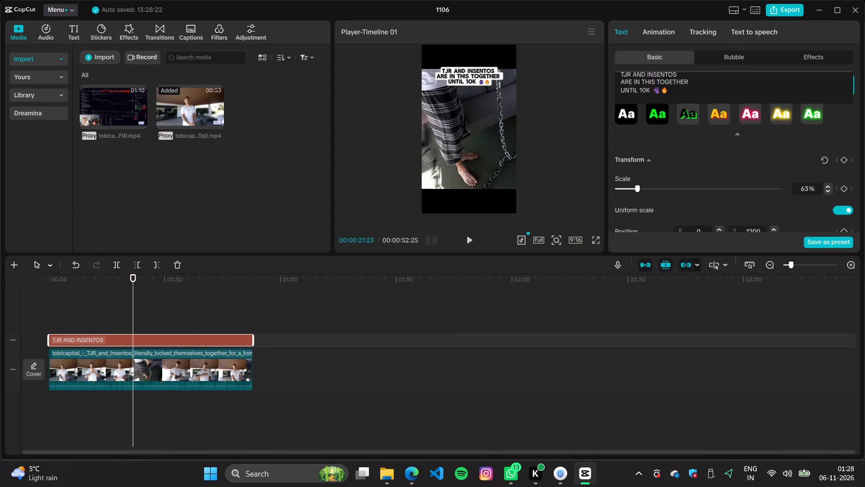
# Export the captioned clip as 1106(2) in 4K, higher bit rate, H.264 mp4 at 30fps.
pyautogui.click(784, 7)
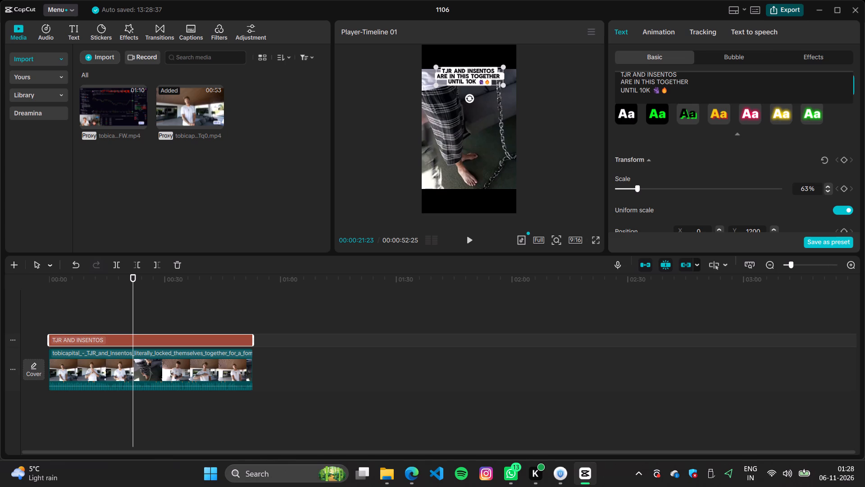
pyautogui.click(545, 401)
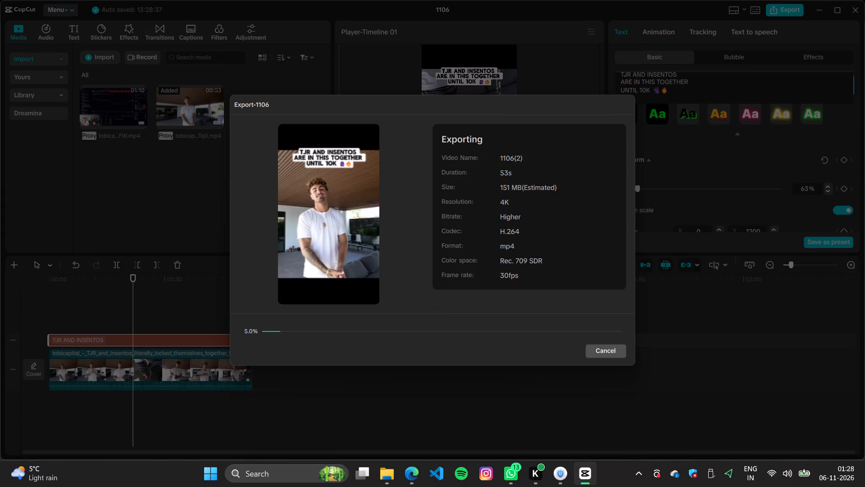
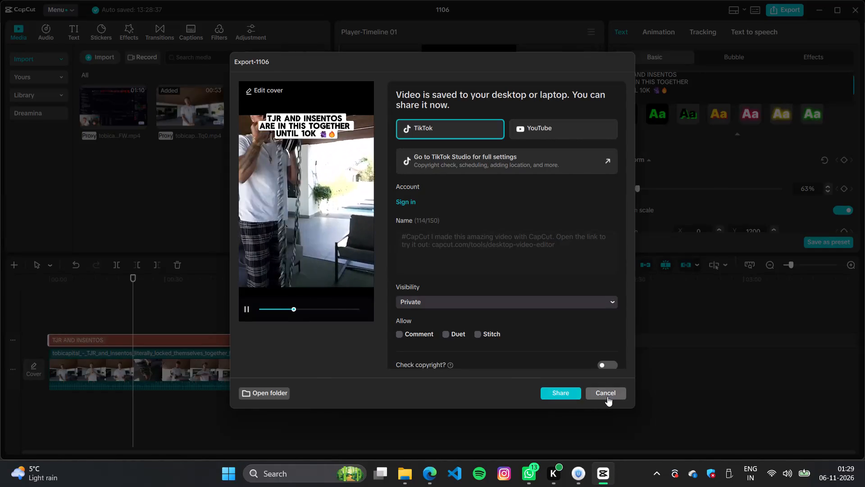
# Close the finished export of the captioned clip without sharing it to TikTok or YouTube.
pyautogui.click(607, 396)
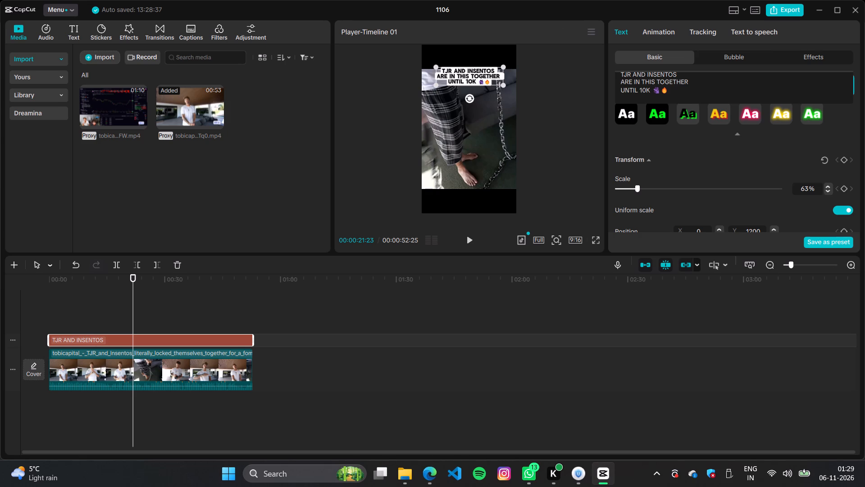
# Generate automatic captions from the English speech in the locked-together video clip.
pyautogui.click(100, 365)
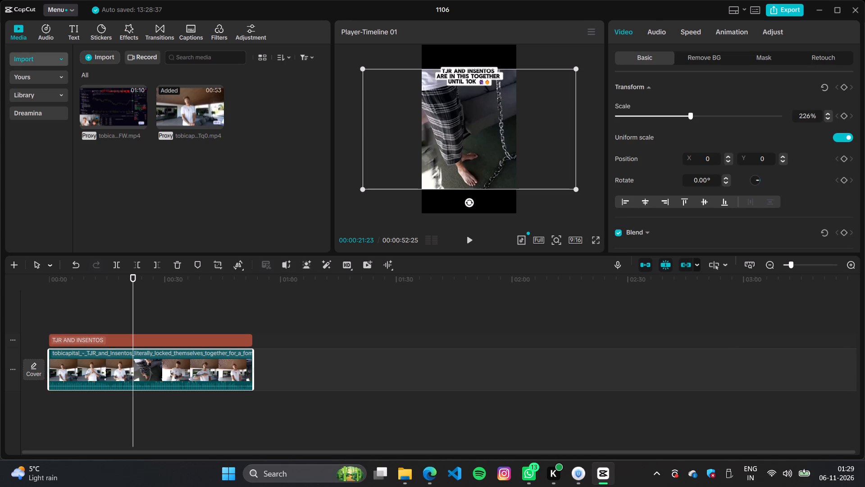
pyautogui.click(50, 30)
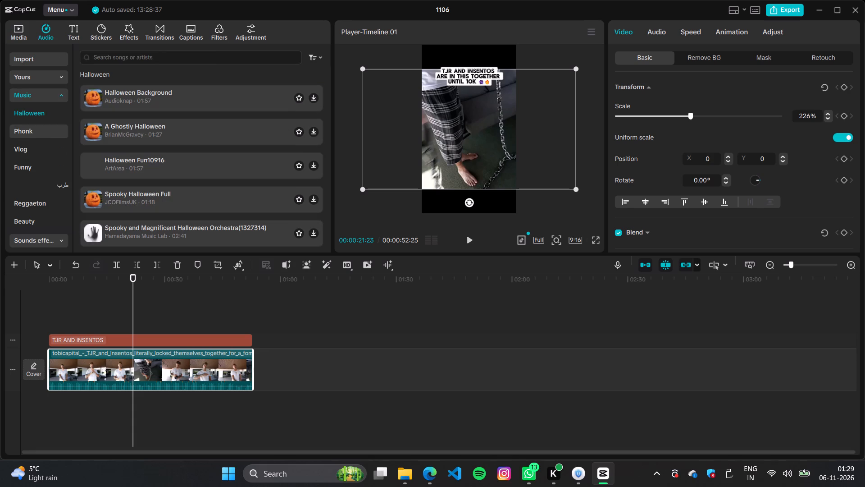
pyautogui.click(36, 94)
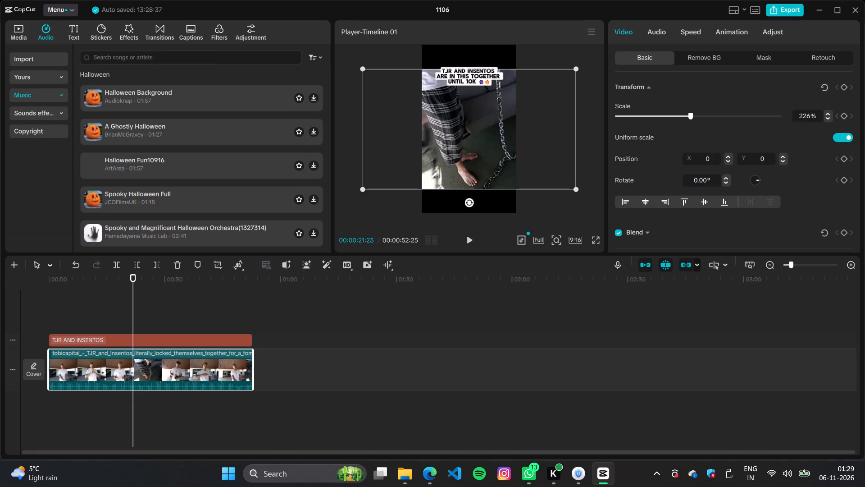
pyautogui.click(75, 35)
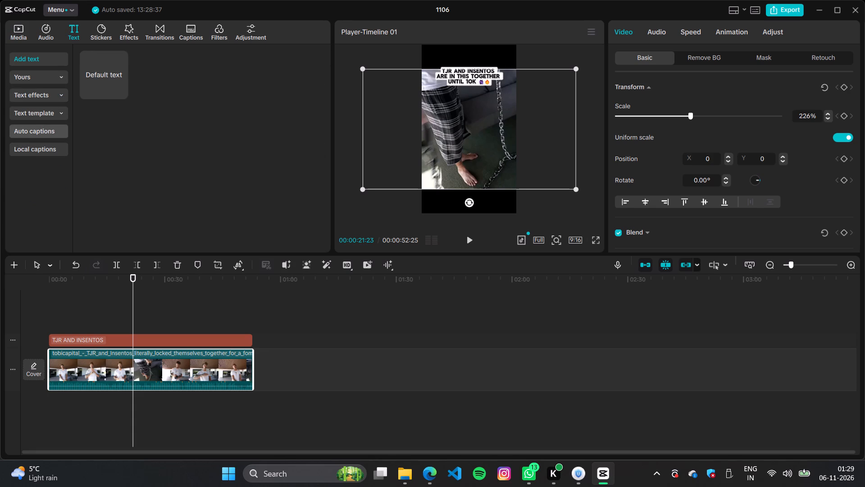
pyautogui.click(46, 131)
pyautogui.click(297, 240)
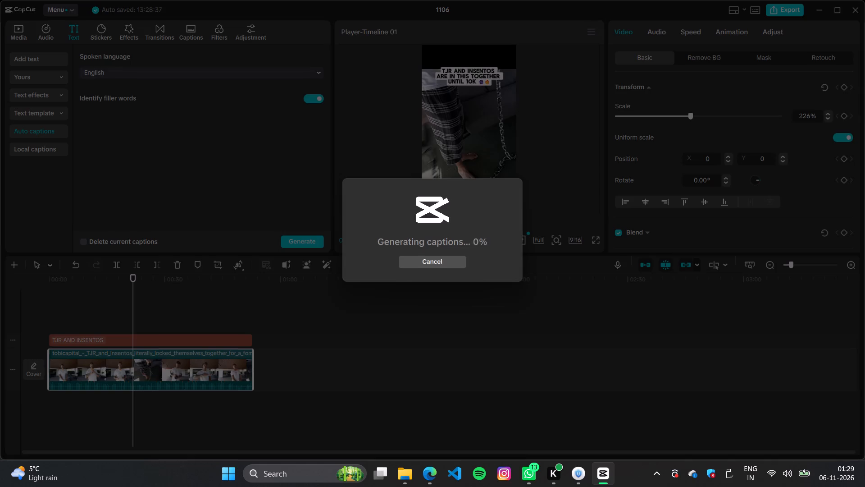
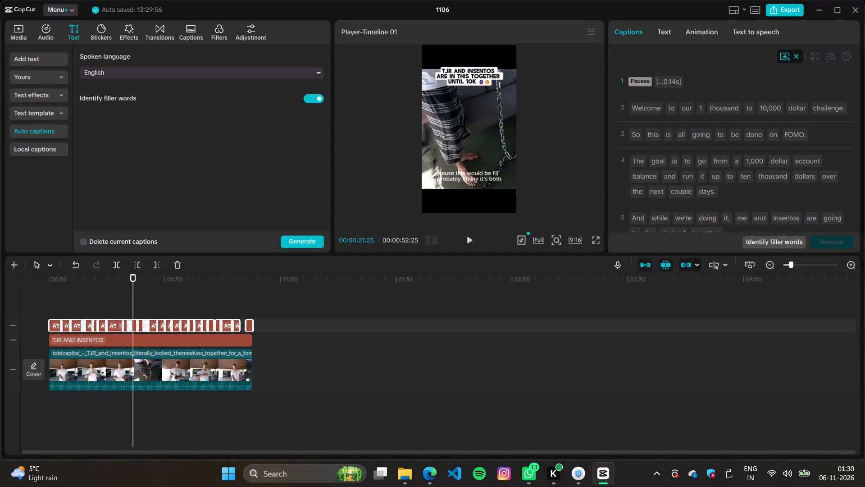
# Browse the text templates and text effects available for the caption "cause this would be I'll probably I think it's both".
pyautogui.click(454, 173)
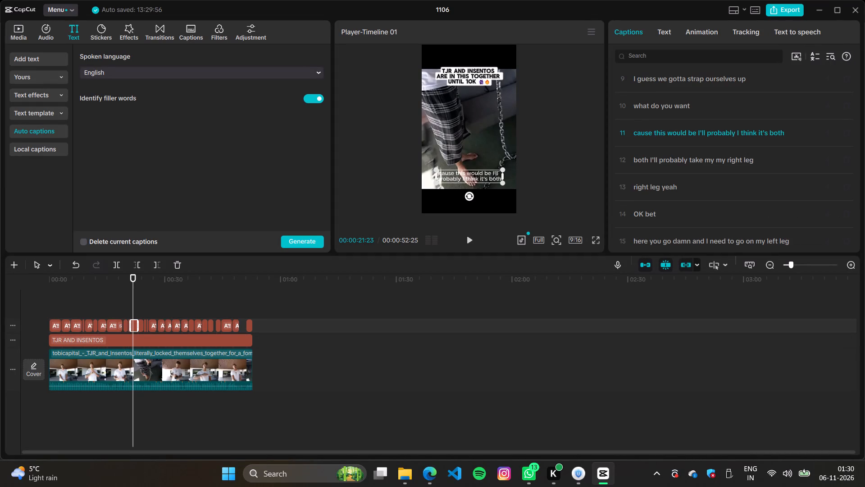
pyautogui.click(671, 29)
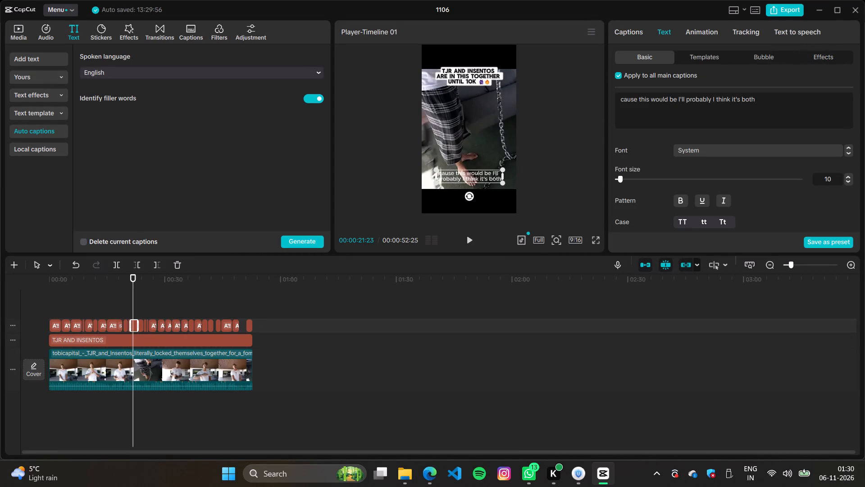
pyautogui.click(698, 54)
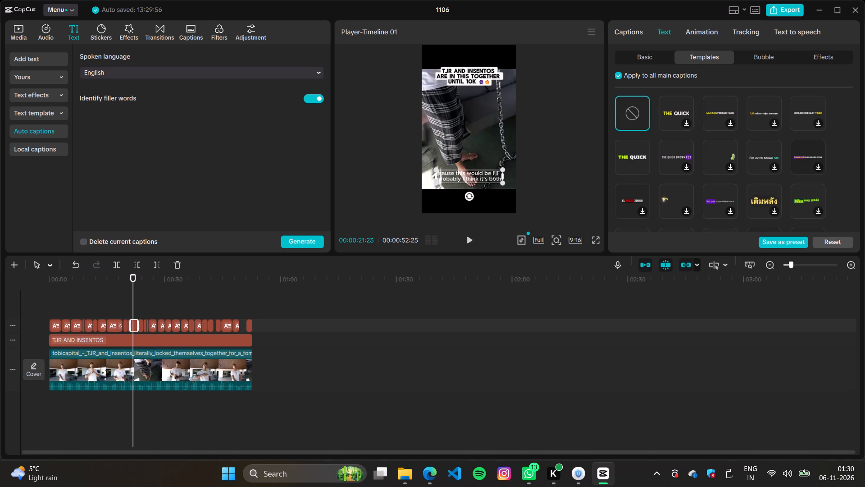
pyautogui.scroll(-5, 697, 158)
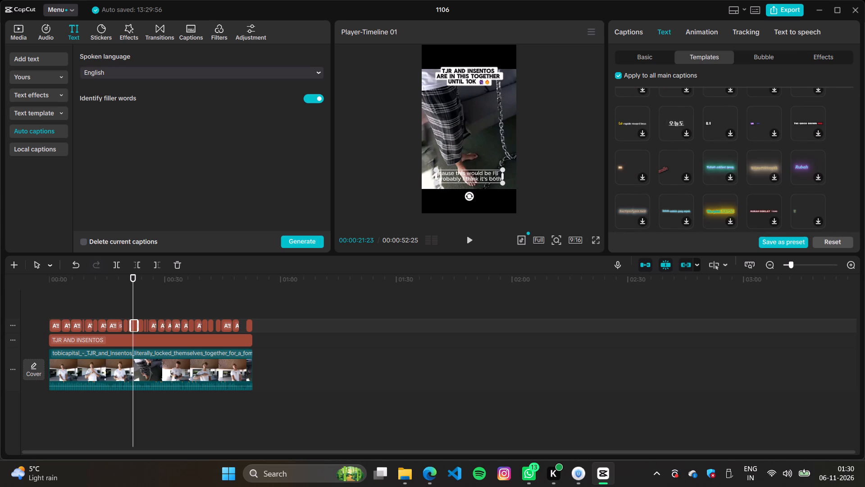
pyautogui.scroll(6, 707, 148)
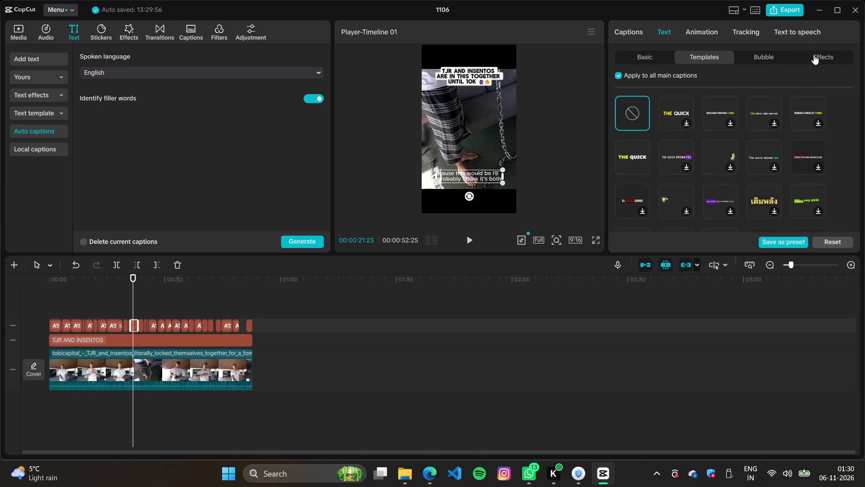
pyautogui.click(814, 55)
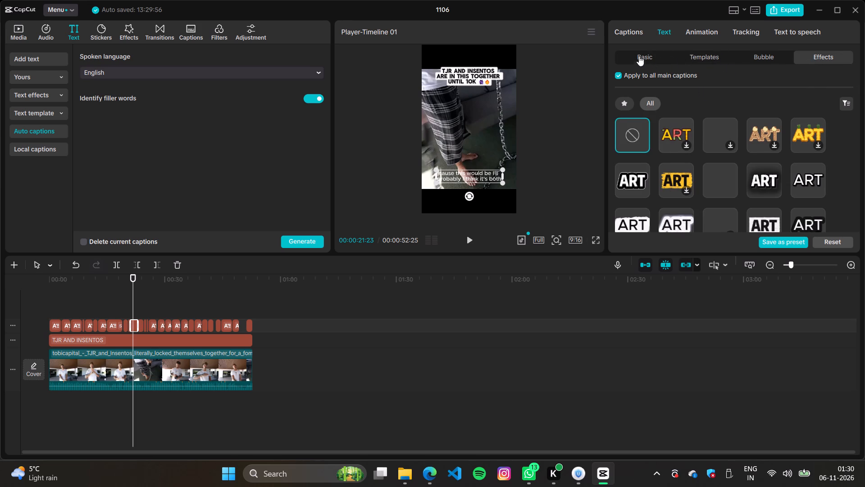
pyautogui.click(629, 29)
pyautogui.click(674, 30)
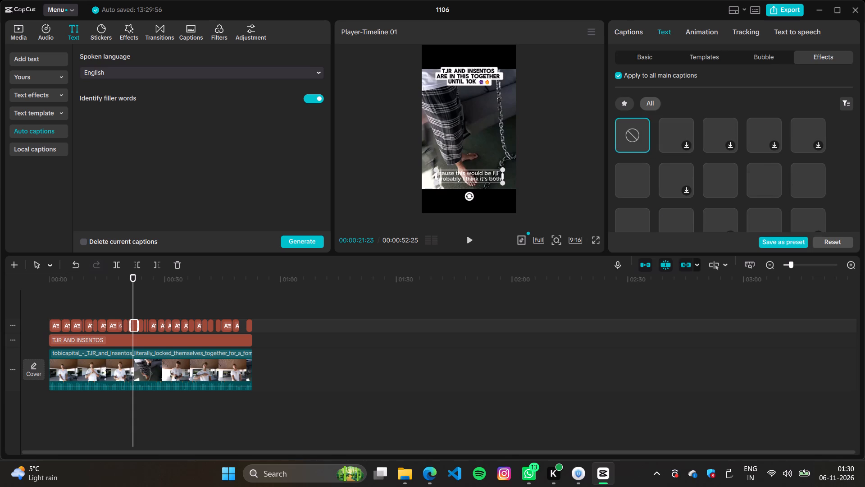
# Select all the generated captions and look through the text templates and effects for a suitable caption style.
pyautogui.click(255, 321)
pyautogui.moveTo(268, 321); pyautogui.dragTo(37, 323)
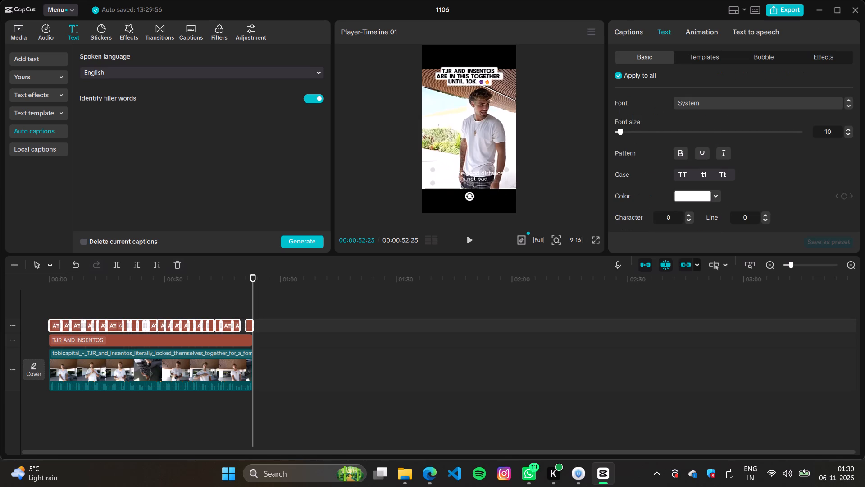
pyautogui.click(699, 59)
pyautogui.scroll(12, 698, 171)
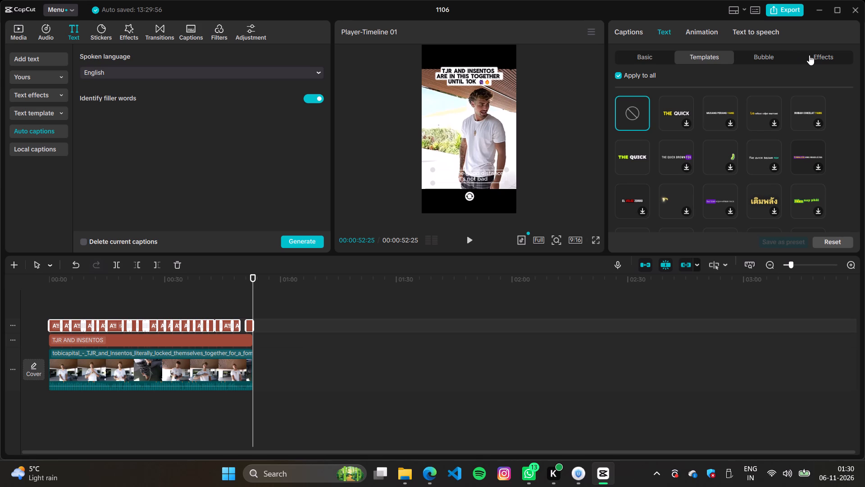
pyautogui.click(816, 55)
pyautogui.click(640, 57)
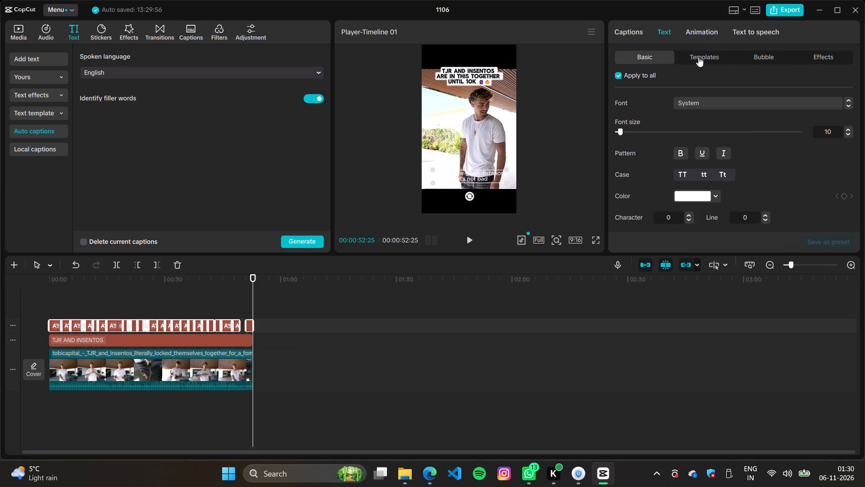
pyautogui.click(698, 57)
pyautogui.scroll(6, 720, 136)
pyautogui.scroll(-13, 720, 136)
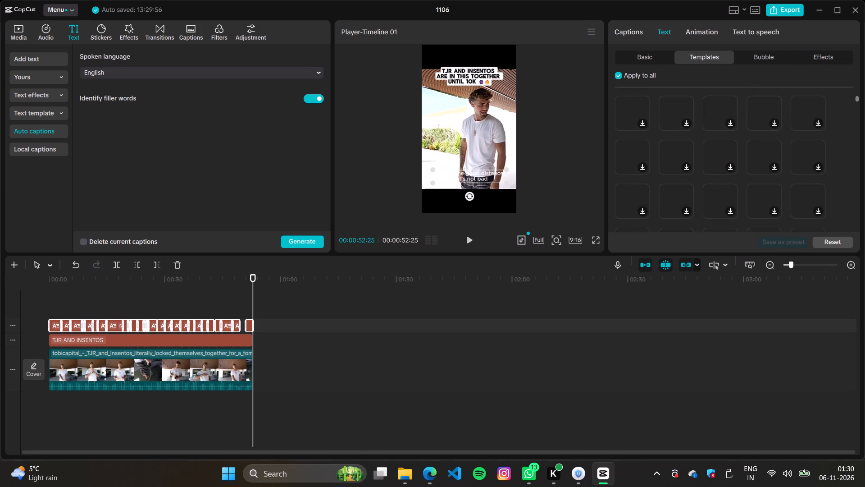
pyautogui.scroll(-17, 720, 136)
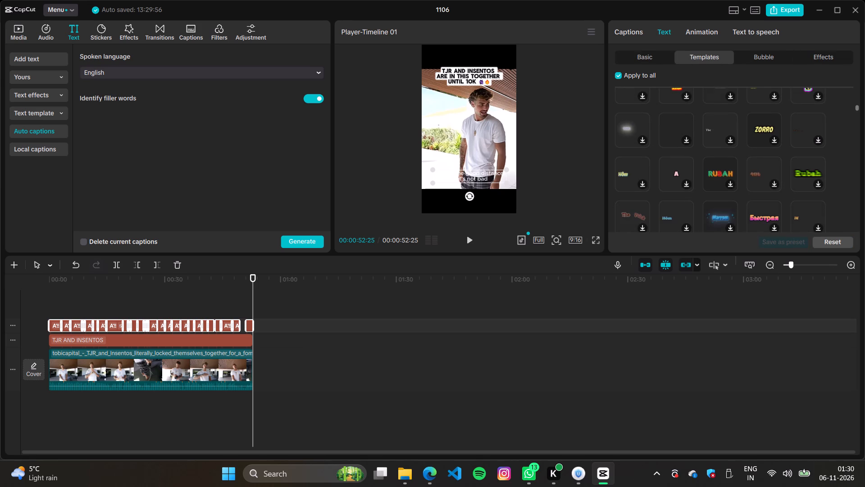
pyautogui.scroll(12, 720, 136)
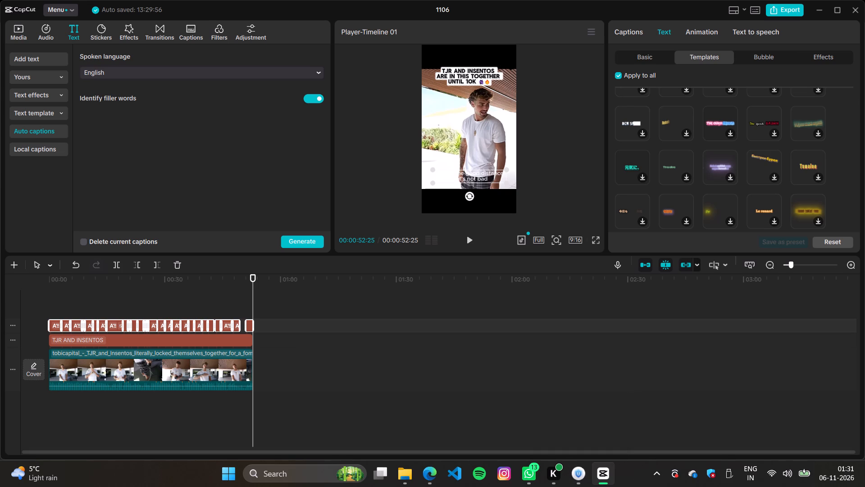
pyautogui.scroll(5, 714, 111)
pyautogui.scroll(20, 714, 111)
pyautogui.scroll(3, 714, 111)
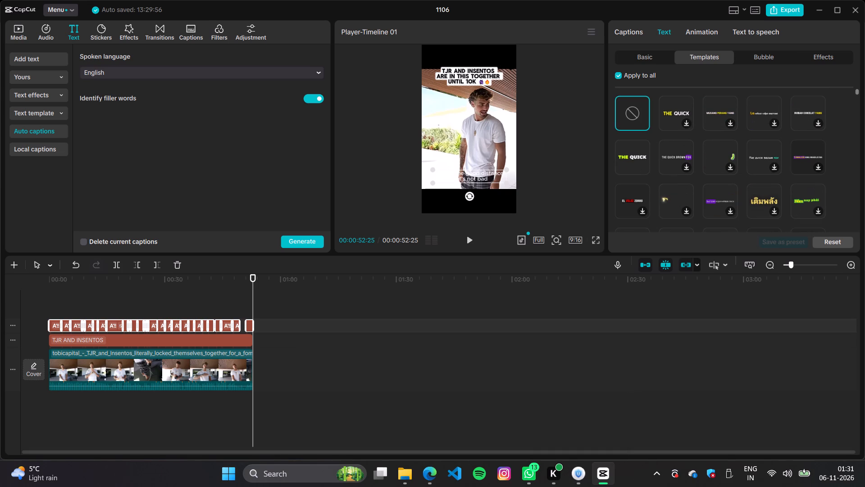
pyautogui.scroll(2, 714, 111)
# Set the font of all selected captions to RESOLVE.
pyautogui.click(646, 55)
pyautogui.scroll(-7, 704, 148)
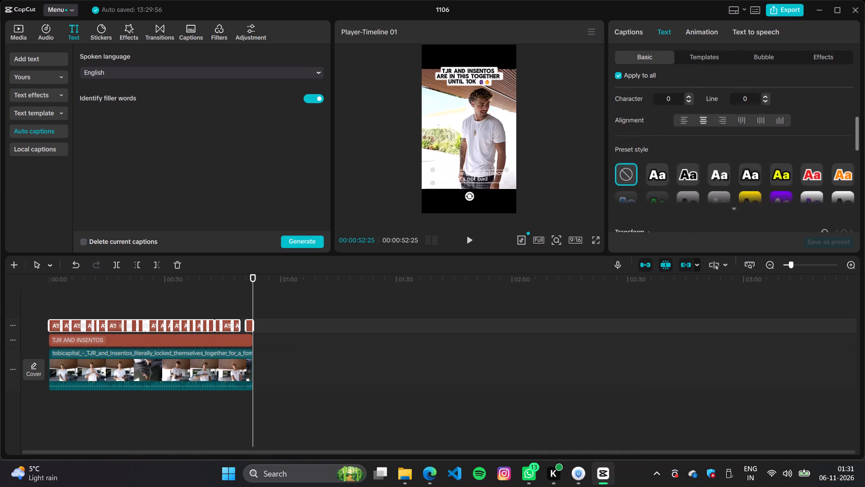
pyautogui.scroll(13, 704, 150)
pyautogui.click(740, 106)
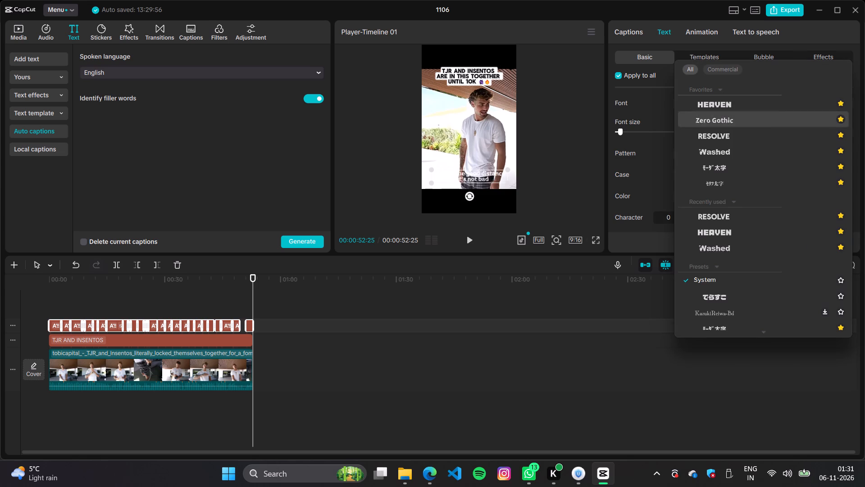
pyautogui.click(718, 139)
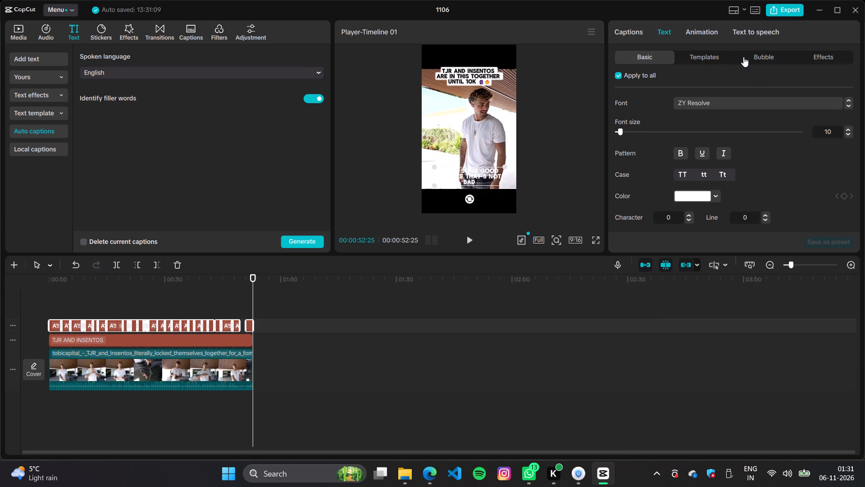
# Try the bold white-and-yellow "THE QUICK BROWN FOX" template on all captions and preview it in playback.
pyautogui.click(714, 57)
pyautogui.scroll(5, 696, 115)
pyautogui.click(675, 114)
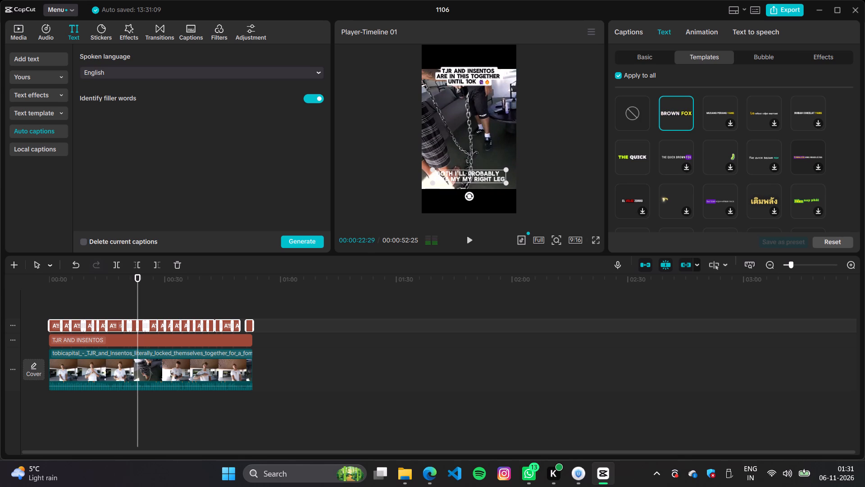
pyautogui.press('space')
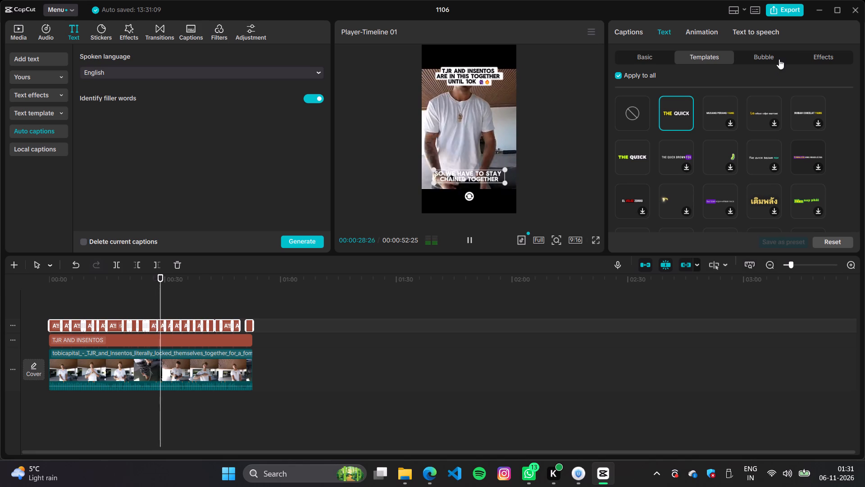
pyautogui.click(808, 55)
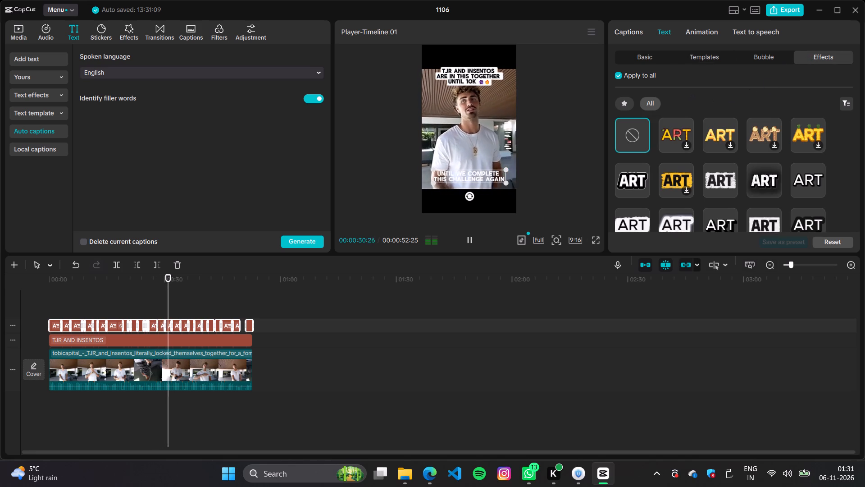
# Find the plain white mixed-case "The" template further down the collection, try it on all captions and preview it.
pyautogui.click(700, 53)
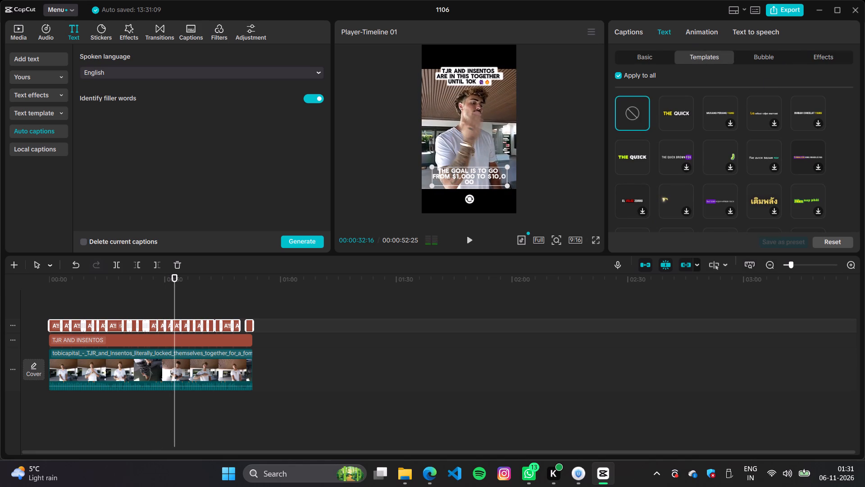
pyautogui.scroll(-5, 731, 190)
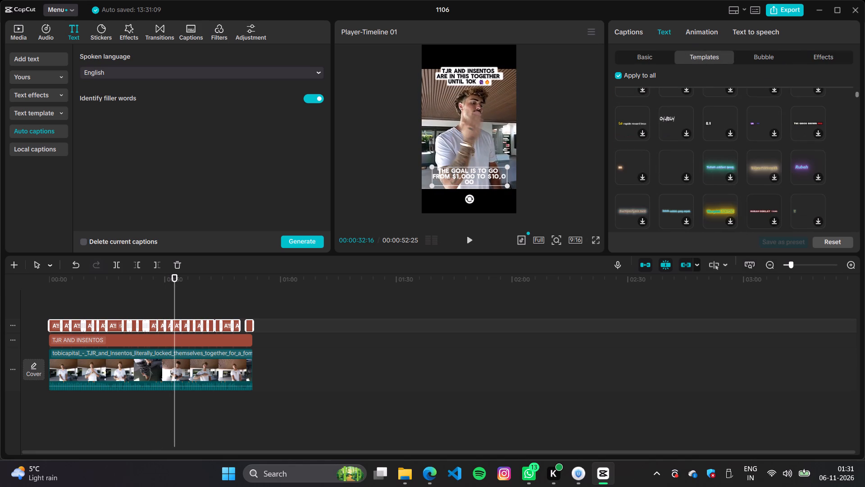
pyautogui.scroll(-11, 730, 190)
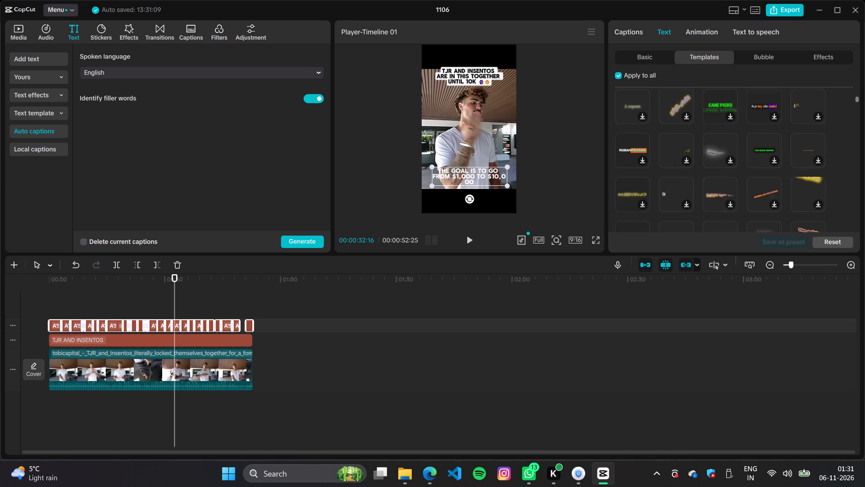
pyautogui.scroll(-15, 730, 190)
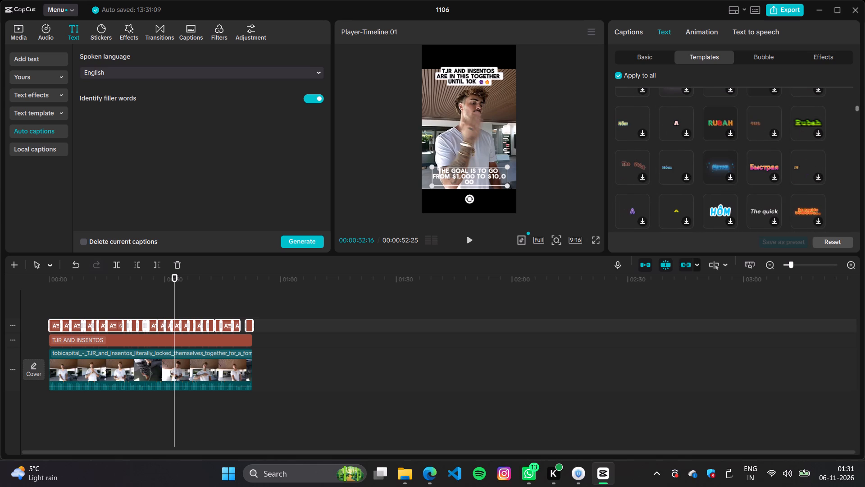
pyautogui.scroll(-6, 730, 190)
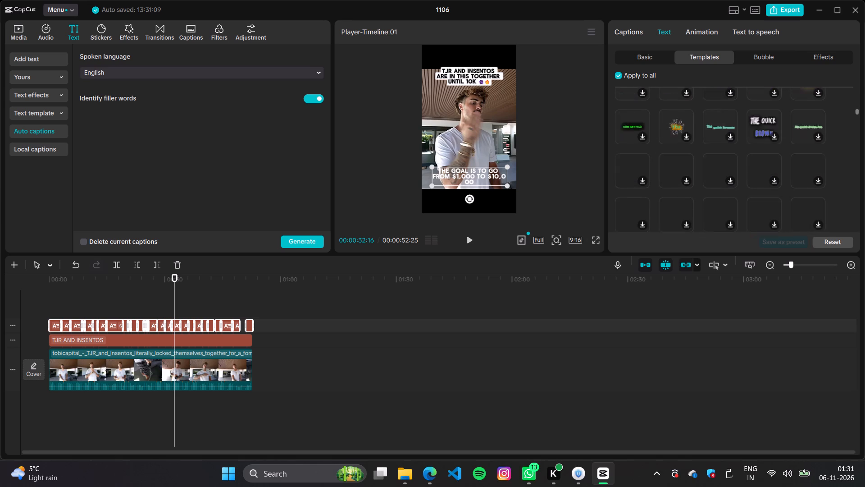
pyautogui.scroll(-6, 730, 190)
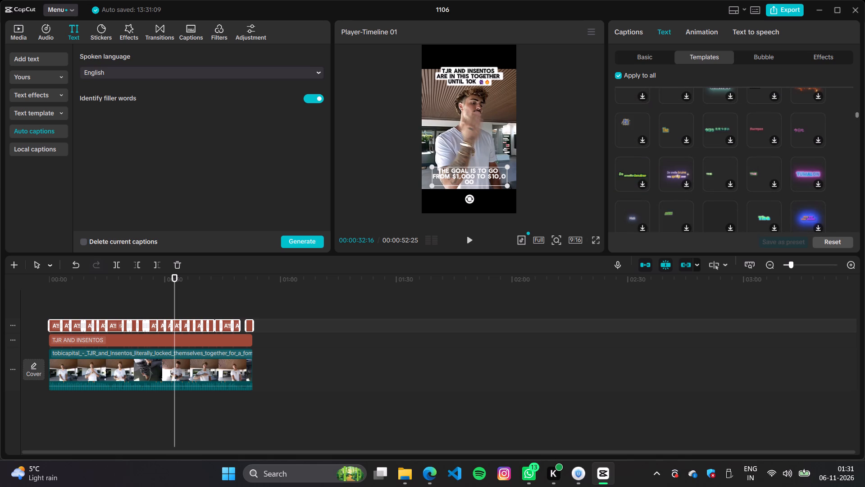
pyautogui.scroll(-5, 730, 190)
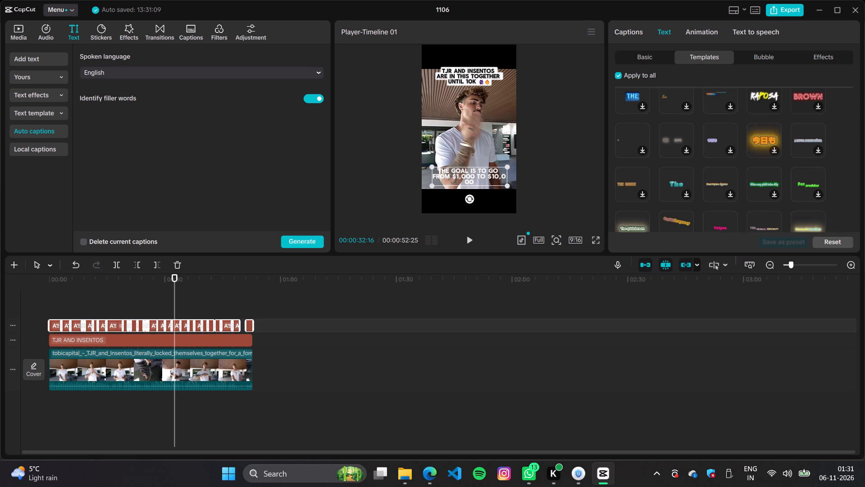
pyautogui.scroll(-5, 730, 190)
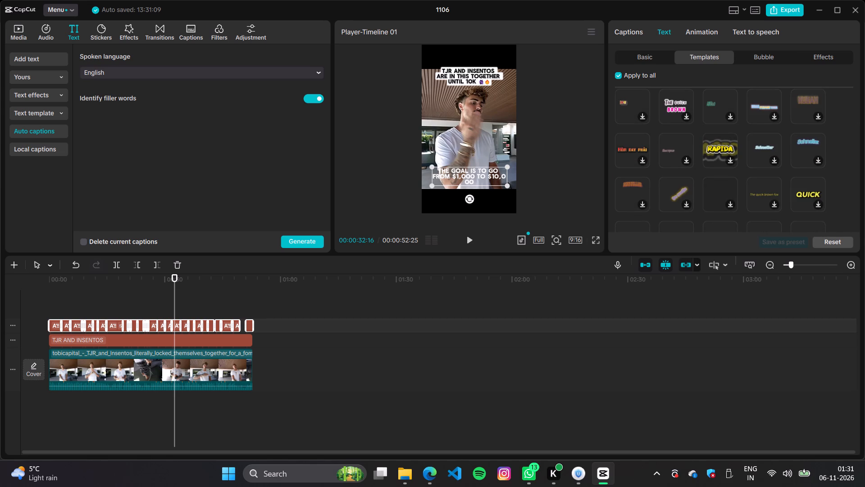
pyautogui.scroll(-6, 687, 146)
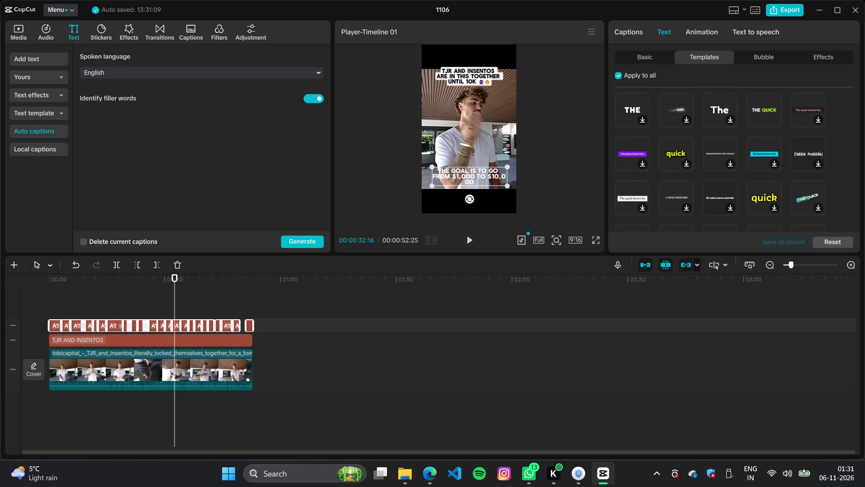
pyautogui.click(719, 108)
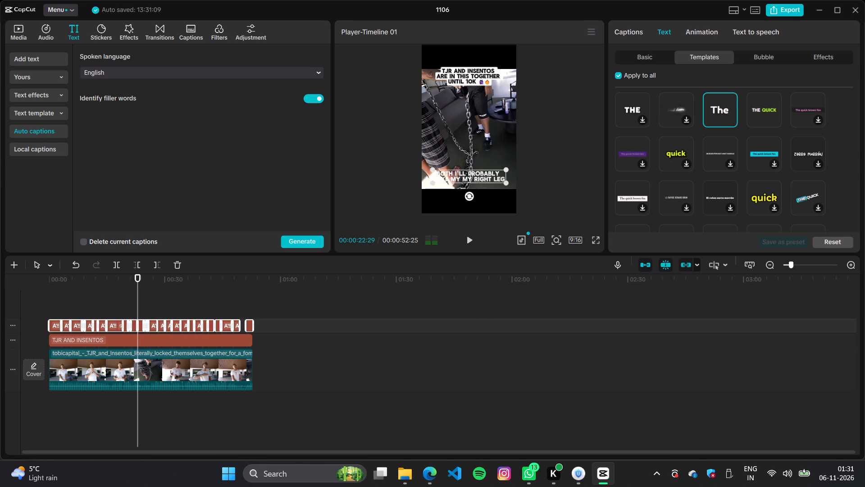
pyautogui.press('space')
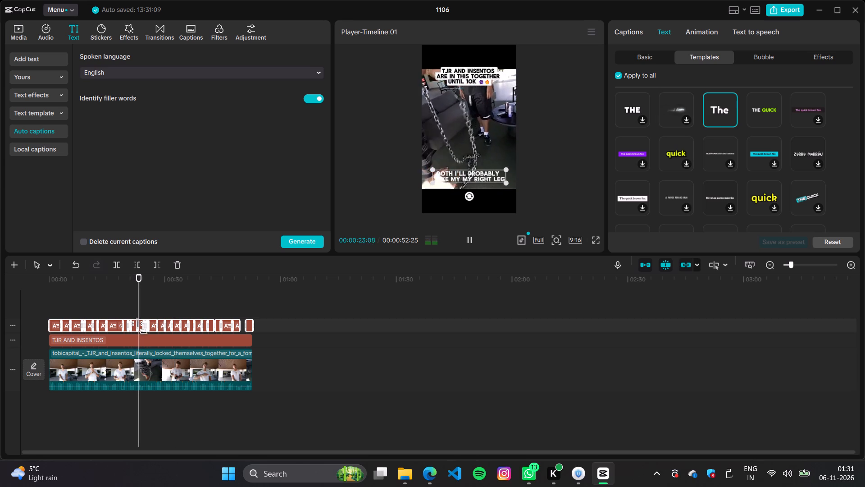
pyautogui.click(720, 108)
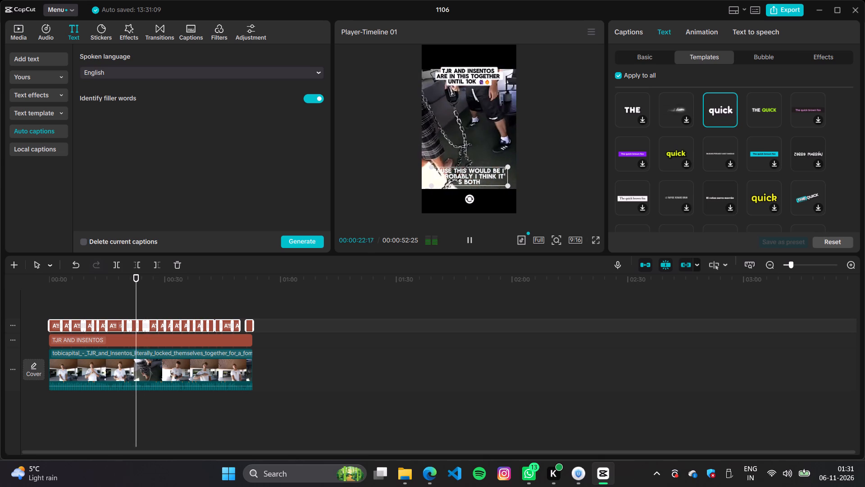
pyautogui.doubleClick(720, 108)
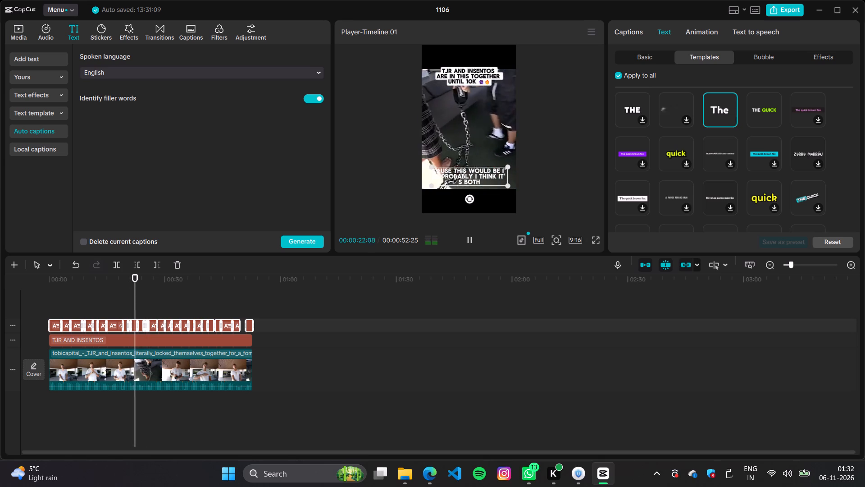
# Apply the plain white all-capitals "THE" template to all the captions.
pyautogui.click(629, 110)
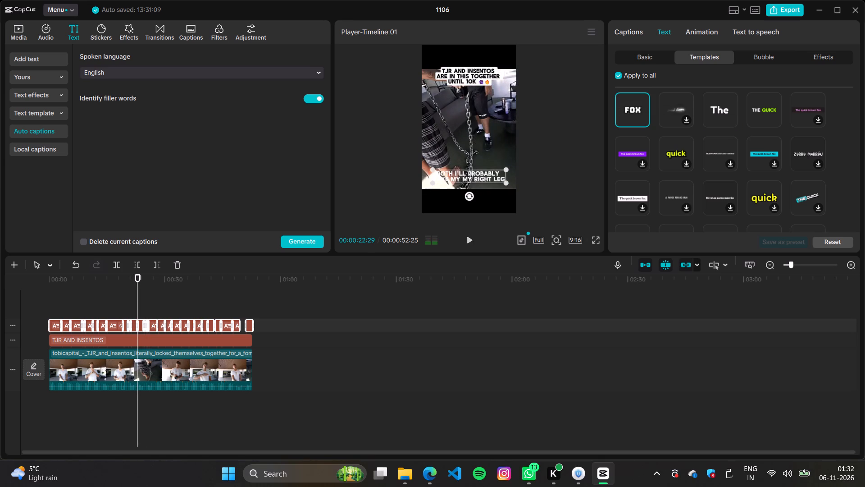
# Preview the all-capitals template on the captions in playback from about 23 to 27 seconds.
pyautogui.press('space')
pyautogui.press('space')
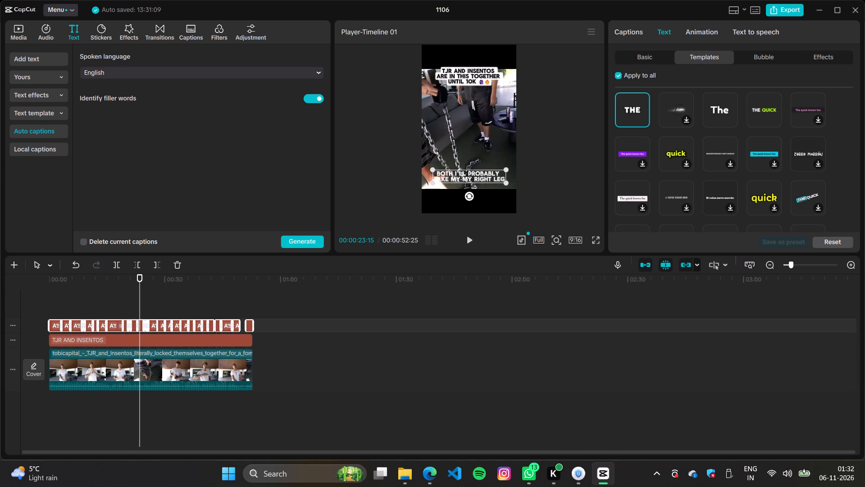
pyautogui.click(794, 14)
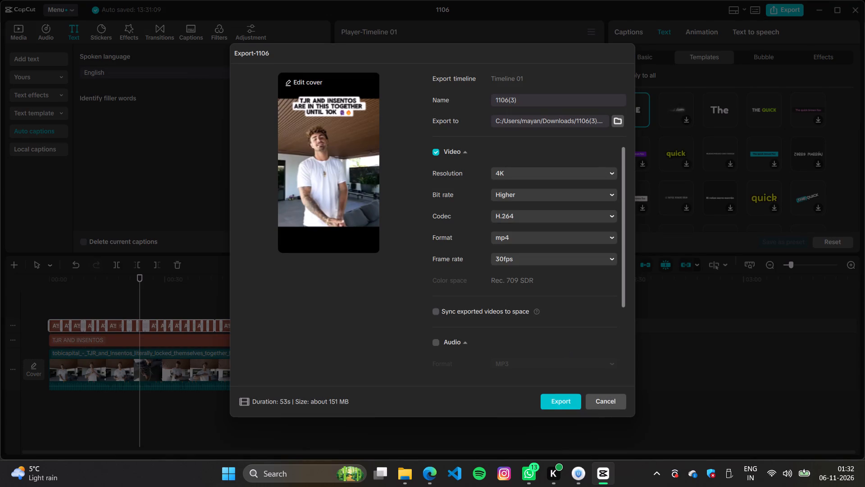
pyautogui.click(600, 396)
pyautogui.press('space')
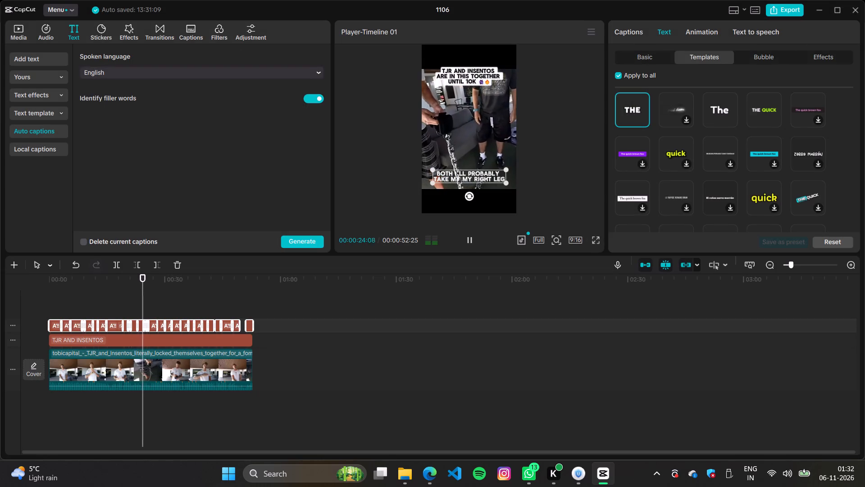
pyautogui.press('space')
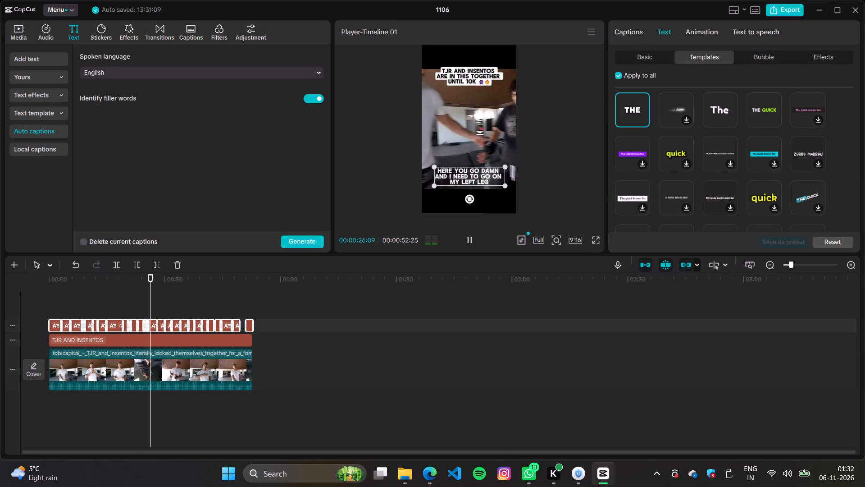
pyautogui.press('space')
pyautogui.press('space')
# Scale all the selected captions down to roughly two thirds of their size in the preview.
pyautogui.moveTo(433, 168); pyautogui.dragTo(435, 168)
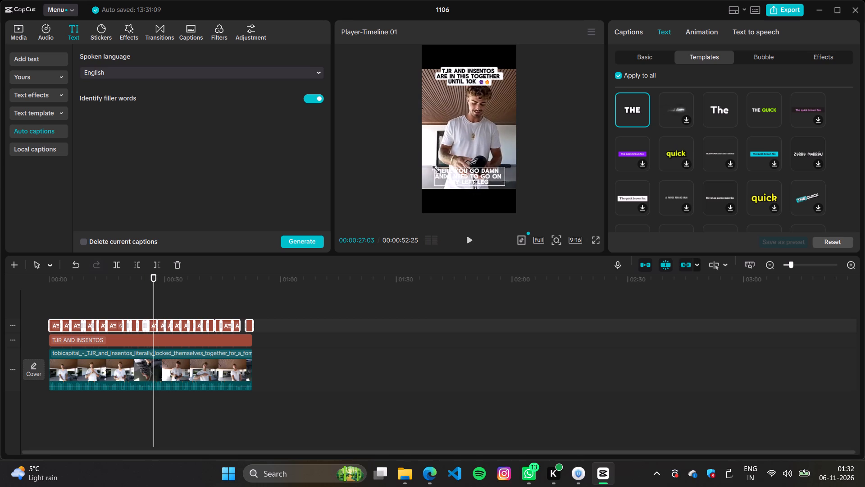
pyautogui.moveTo(435, 168); pyautogui.dragTo(455, 170)
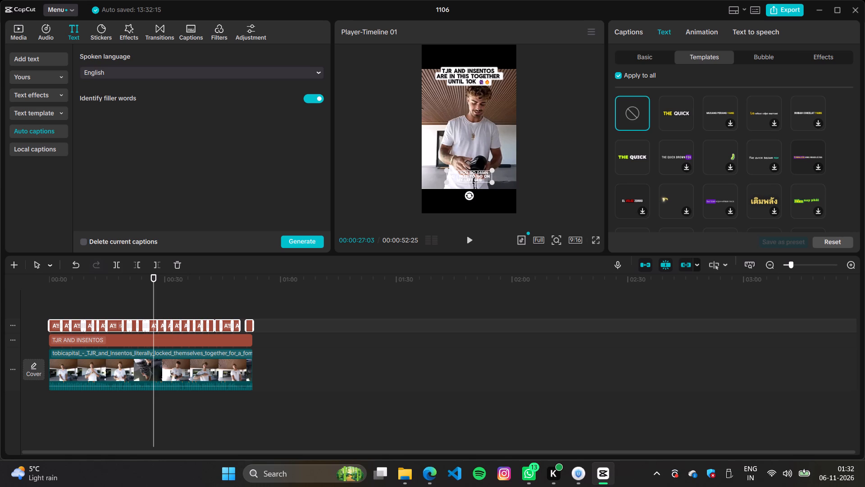
# Apply the favourited Slight Stretch caption animation to all the captions.
pyautogui.scroll(-6, 728, 168)
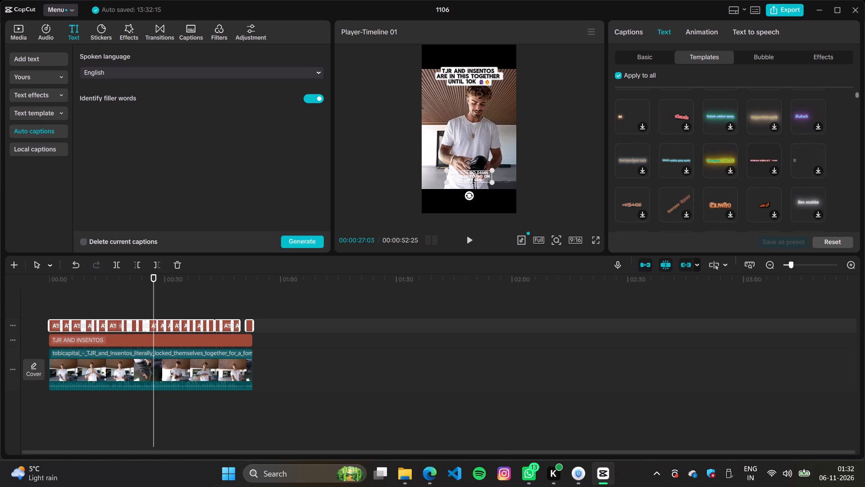
pyautogui.scroll(-12, 696, 179)
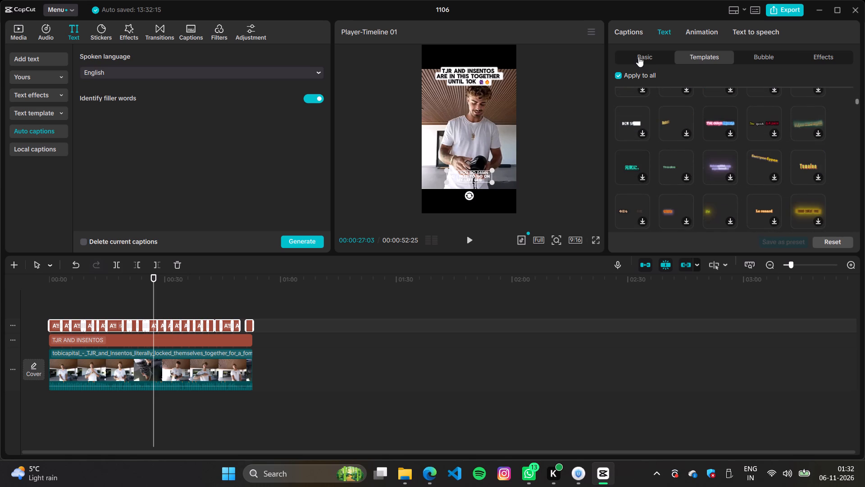
pyautogui.click(638, 54)
pyautogui.click(636, 32)
pyautogui.click(693, 32)
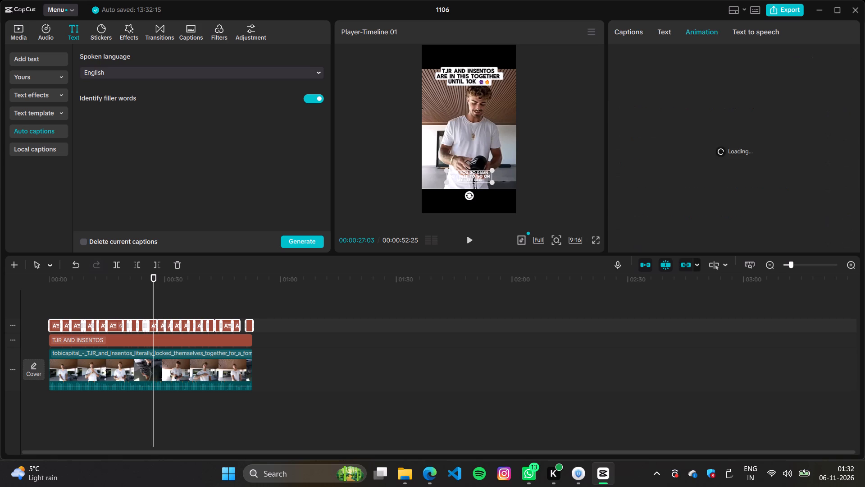
pyautogui.click(821, 64)
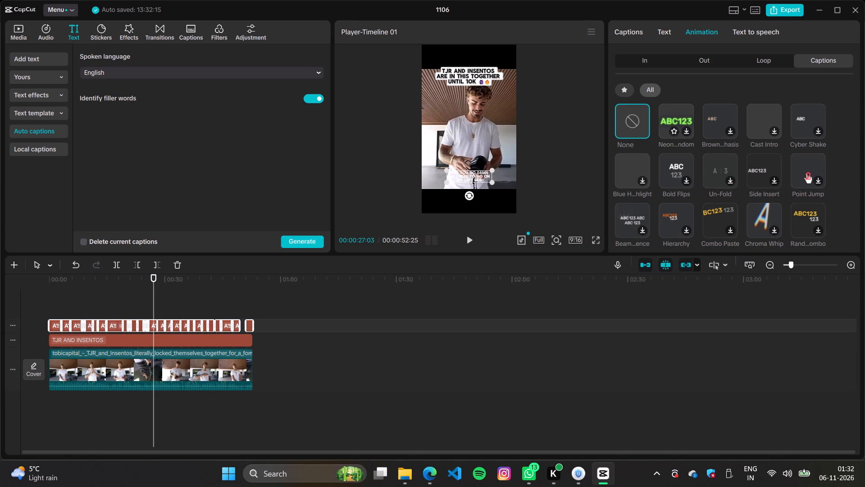
pyautogui.click(629, 92)
pyautogui.click(671, 114)
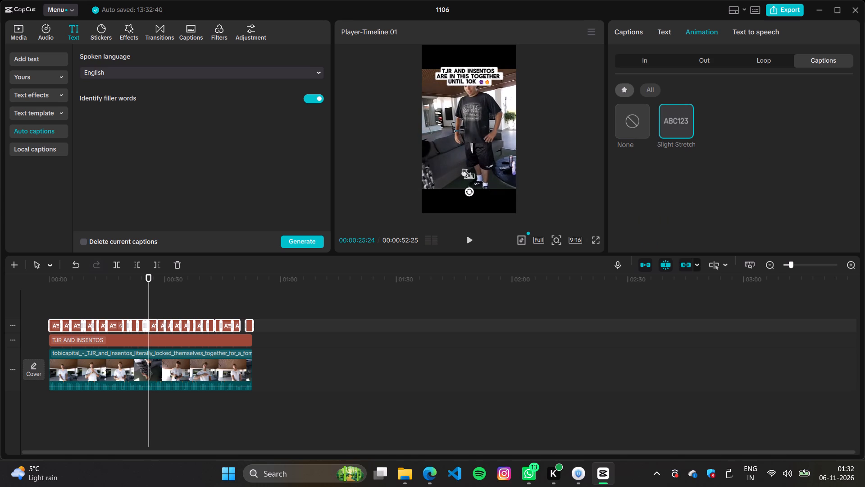
# Enlarge the animated single-word captions slightly in the preview.
pyautogui.moveTo(464, 171); pyautogui.dragTo(455, 171)
pyautogui.moveTo(455, 171); pyautogui.dragTo(457, 172)
pyautogui.click(466, 176)
# Set the main captions to title case, with the change applied to all main captions, and preview them in playback.
pyautogui.click(631, 32)
pyautogui.click(661, 30)
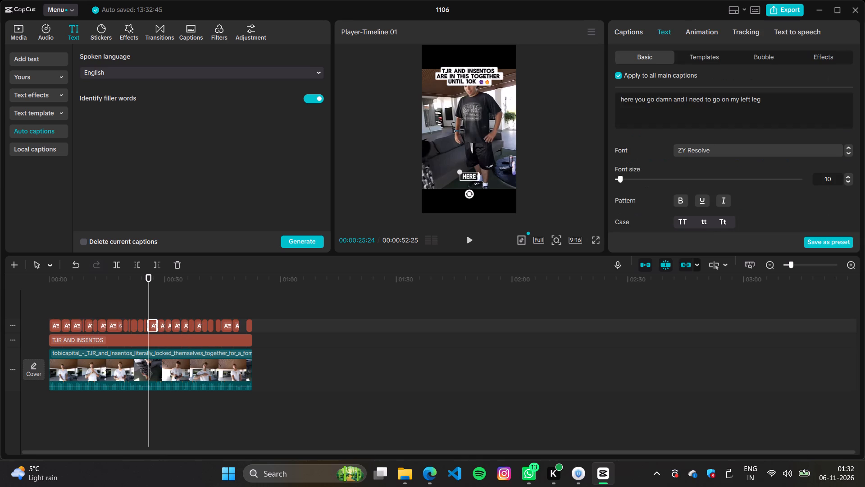
pyautogui.click(718, 222)
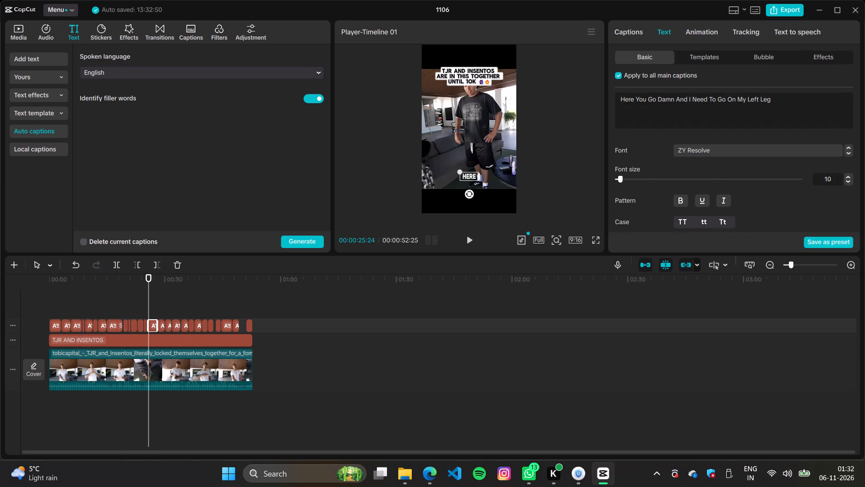
pyautogui.click(719, 222)
pyautogui.press('space')
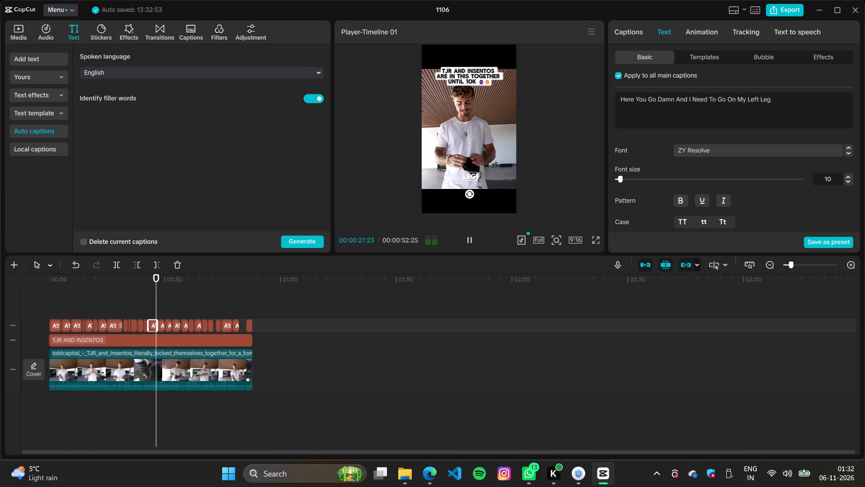
pyautogui.press('space')
pyautogui.click(720, 223)
pyautogui.tripleClick(722, 223)
pyautogui.click(722, 223)
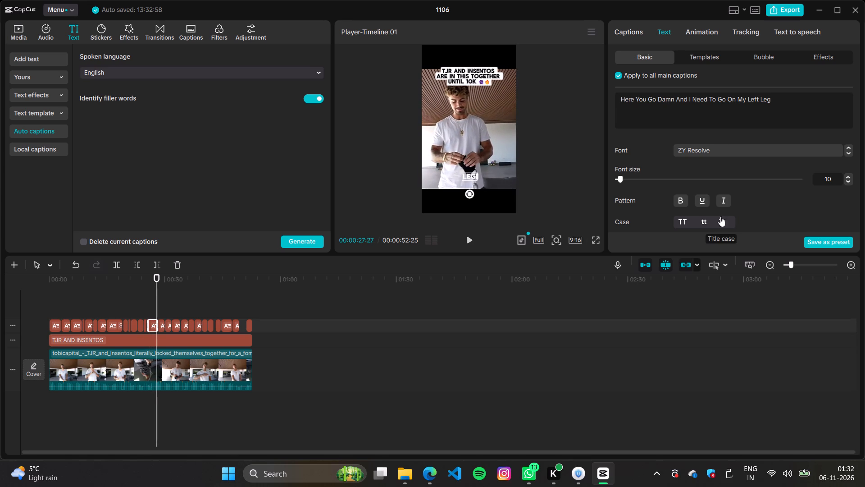
pyautogui.scroll(-5, 699, 143)
pyautogui.scroll(1, 698, 146)
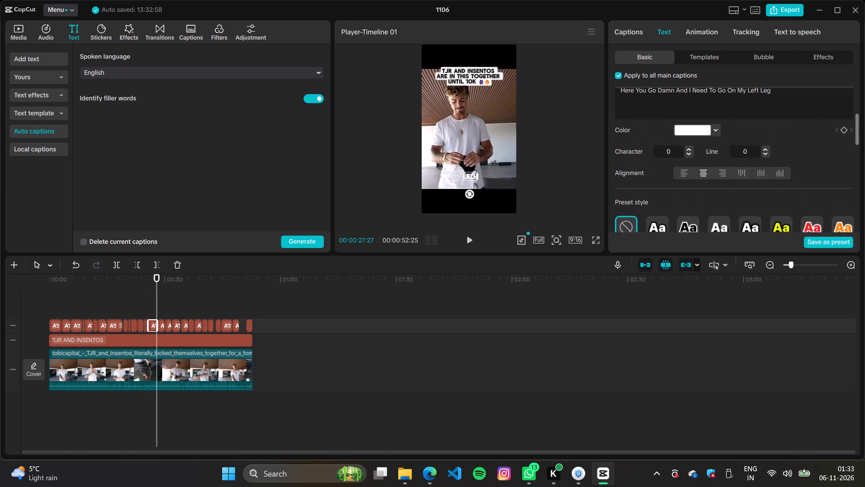
# Select every caption on the timeline, apply title case to all of them and preview them in playback.
pyautogui.moveTo(273, 322); pyautogui.dragTo(0, 328)
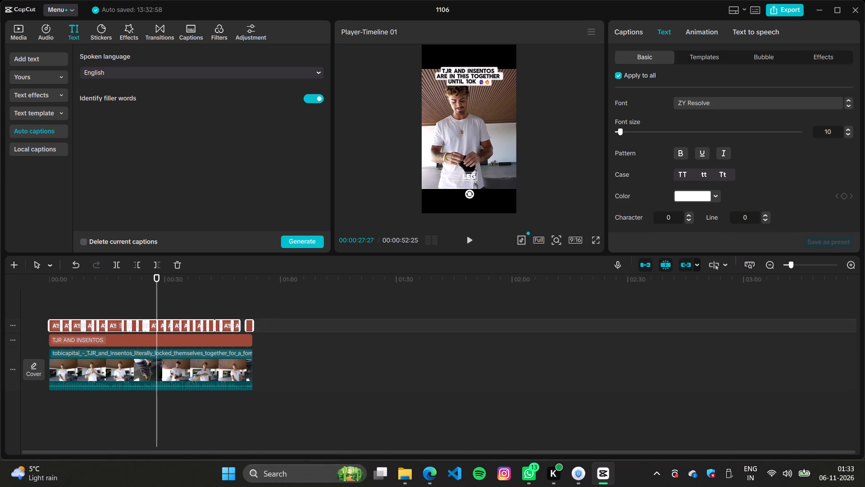
pyautogui.click(723, 175)
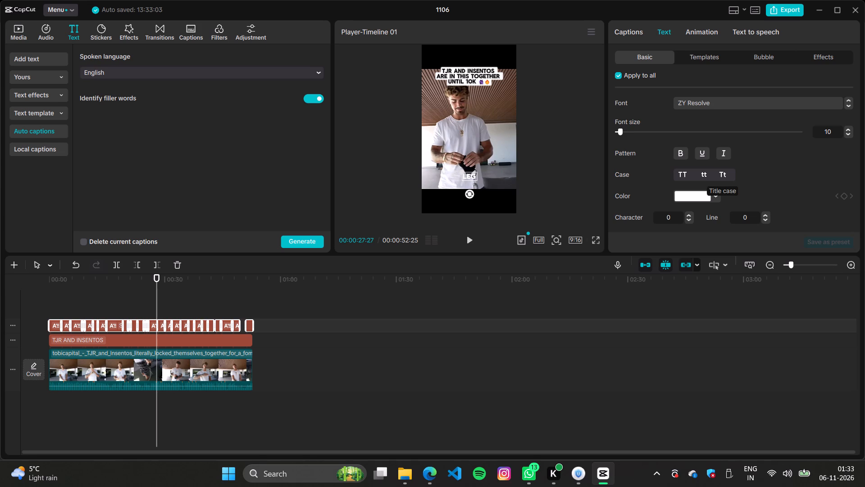
pyautogui.press('space')
pyautogui.click(721, 173)
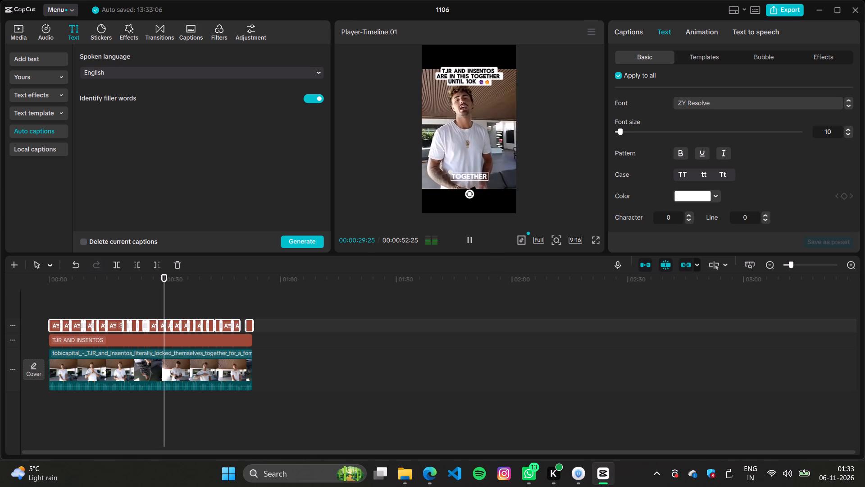
pyautogui.press('space')
pyautogui.press('space')
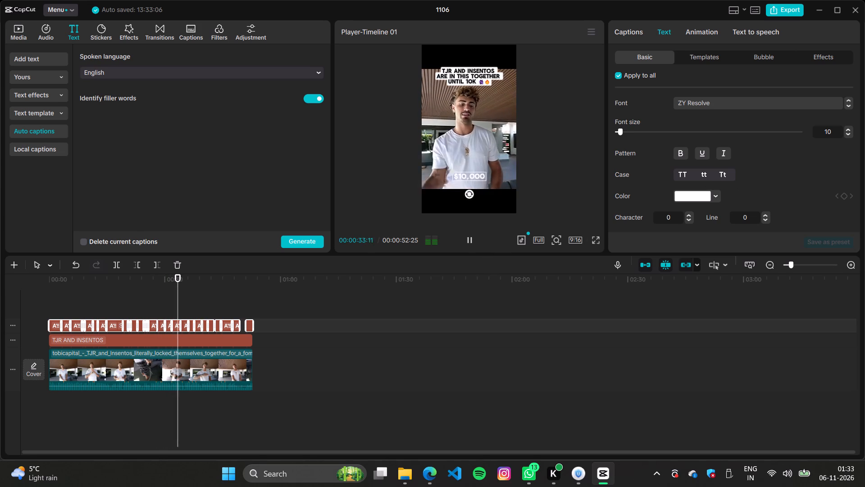
pyautogui.press('space')
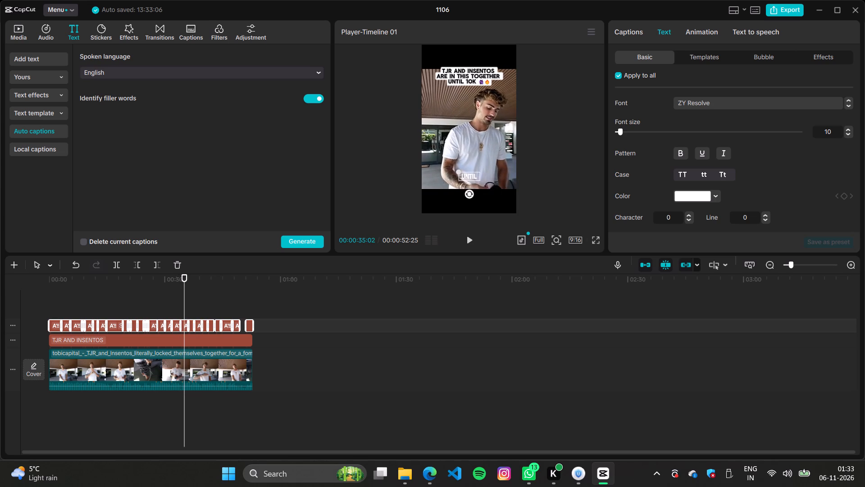
# Export the video as 1106(3) to Downloads in 4K, H.264, mp4 at 30fps with the higher bit rate.
pyautogui.click(793, 9)
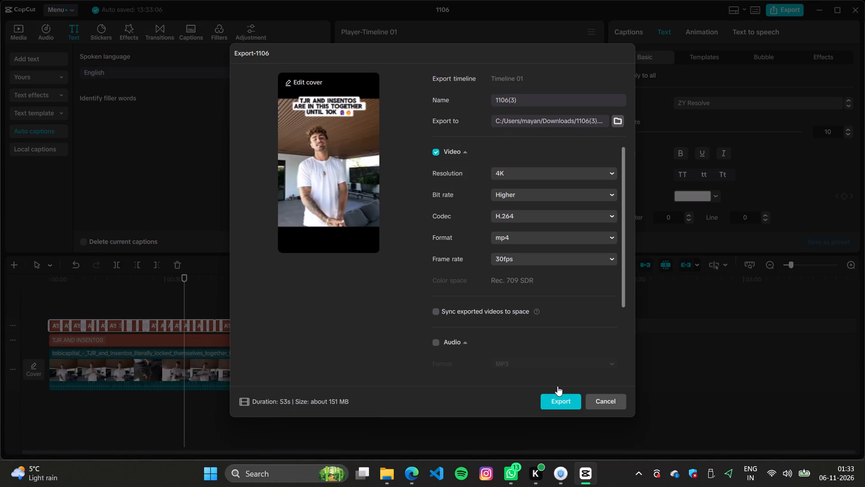
pyautogui.click(564, 400)
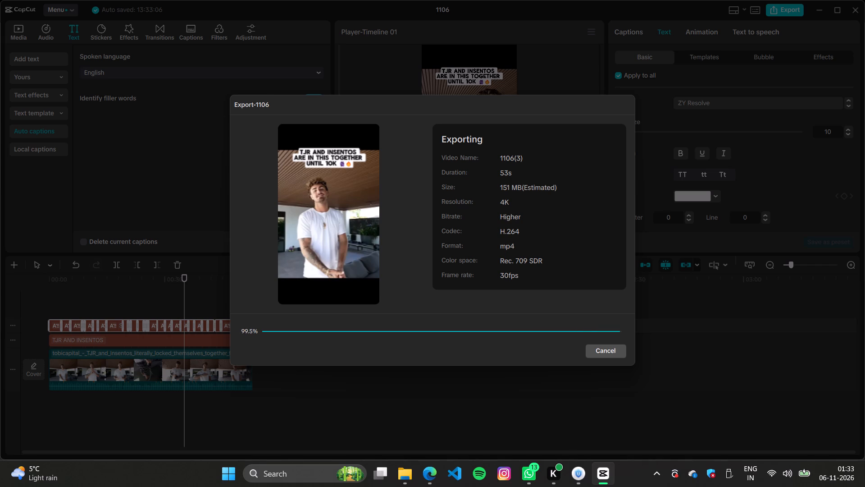
pyautogui.click(603, 395)
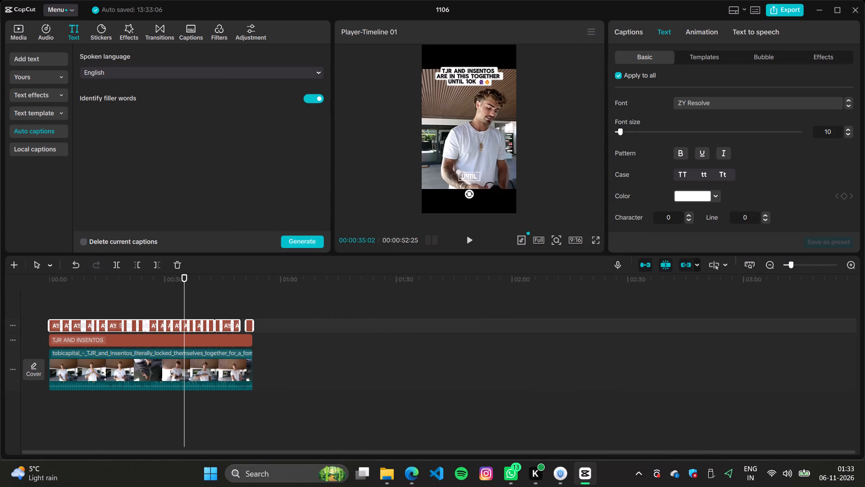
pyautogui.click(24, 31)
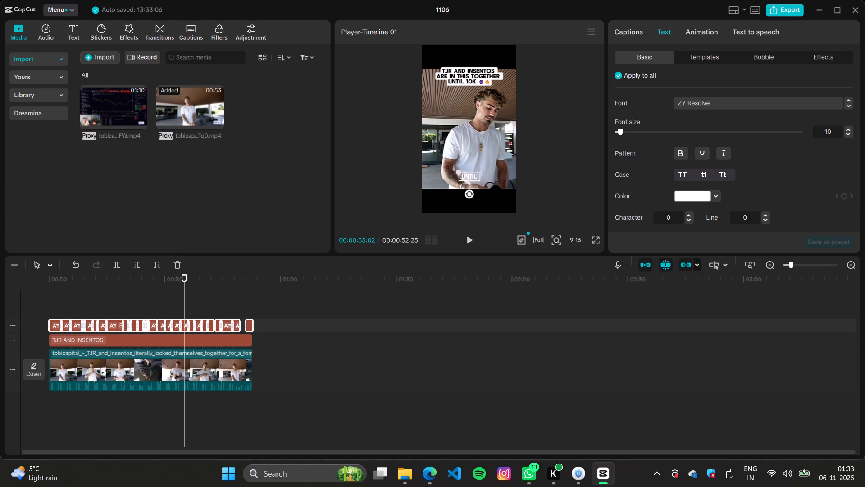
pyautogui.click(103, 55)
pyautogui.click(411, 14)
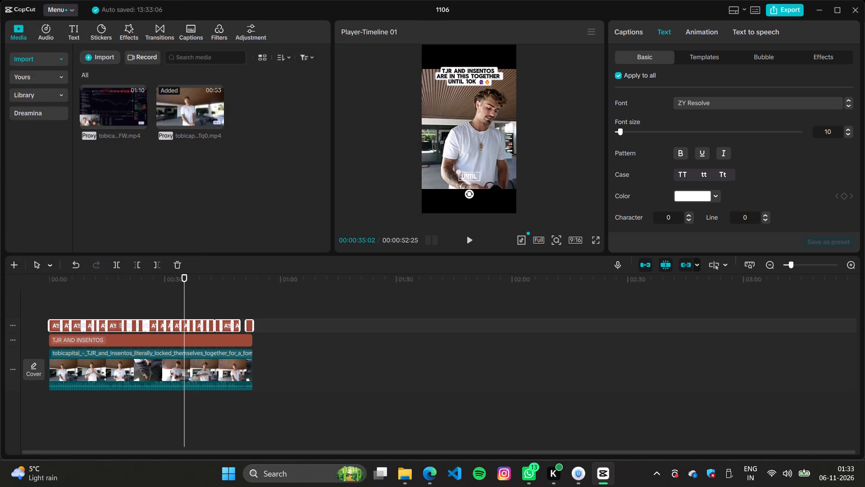
# Switch to File Explorer's Downloads folder and check the exported clips 1106(3) and 1106(2) in VLC.
pyautogui.click(405, 469)
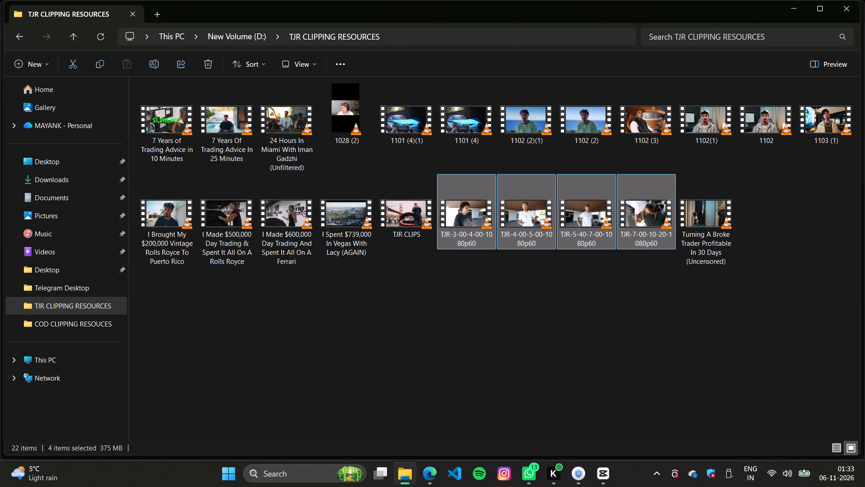
pyautogui.click(78, 37)
pyautogui.click(61, 173)
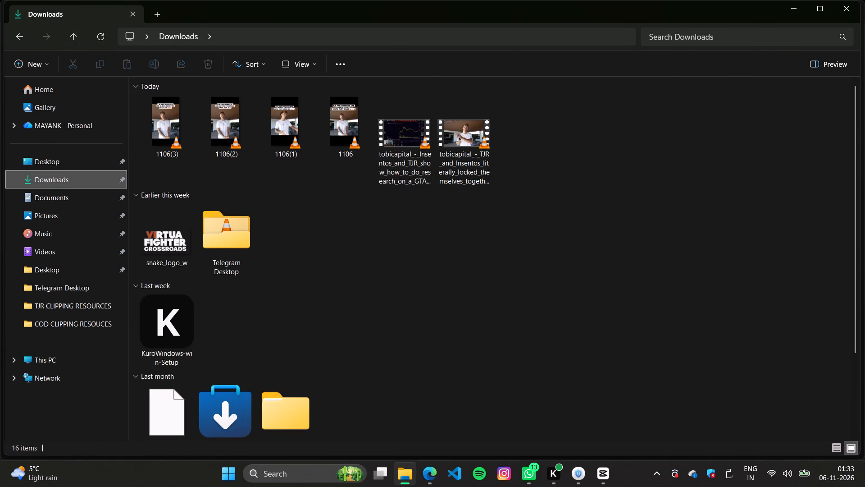
pyautogui.doubleClick(164, 118)
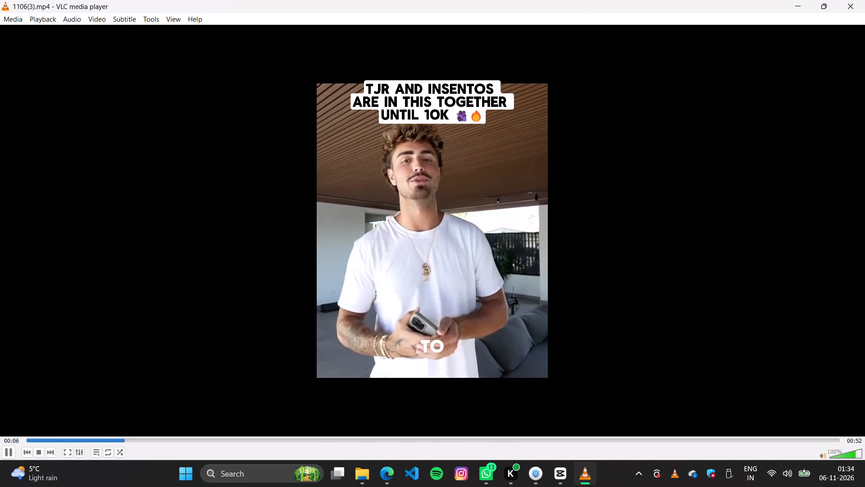
pyautogui.click(861, 0)
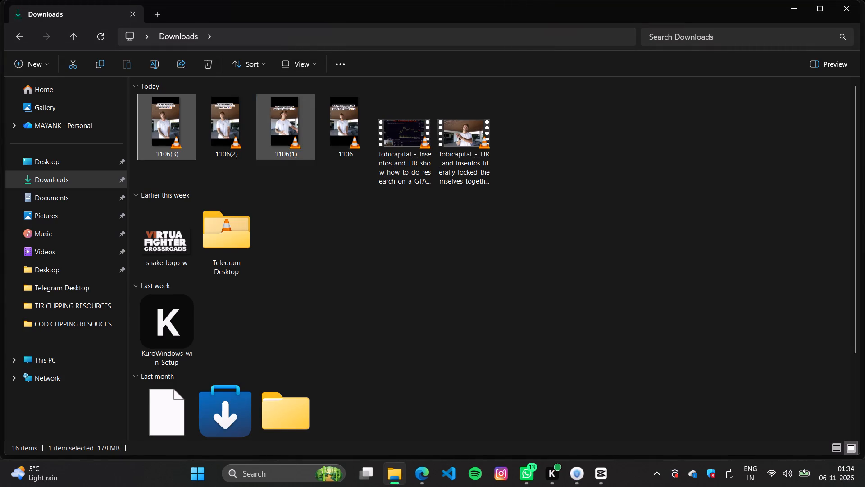
pyautogui.doubleClick(250, 116)
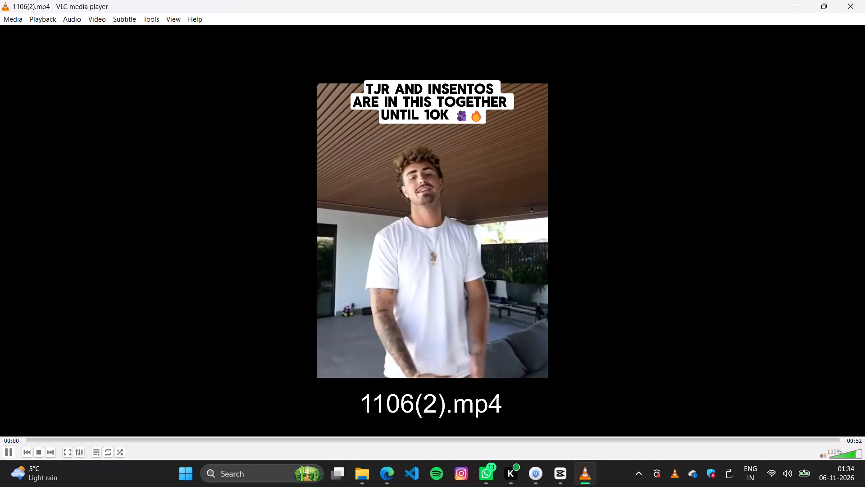
pyautogui.click(847, 1)
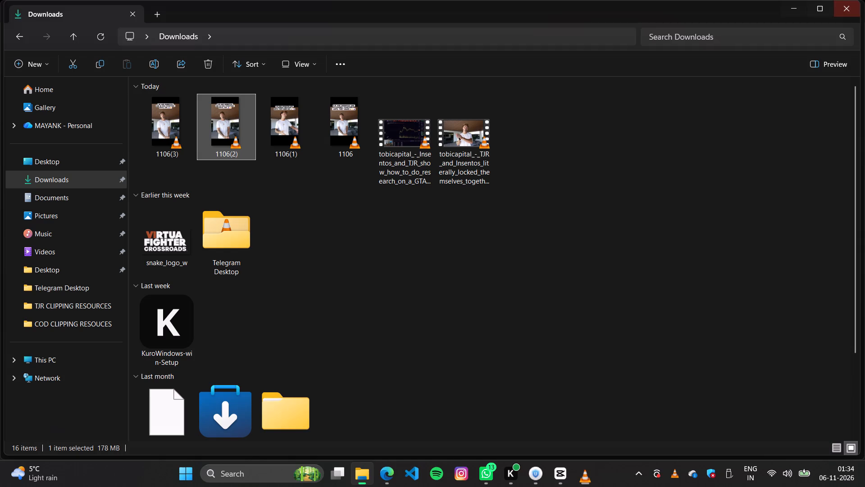
# Delete the exported clip 1106(2) from the Downloads folder.
pyautogui.press('Delete')
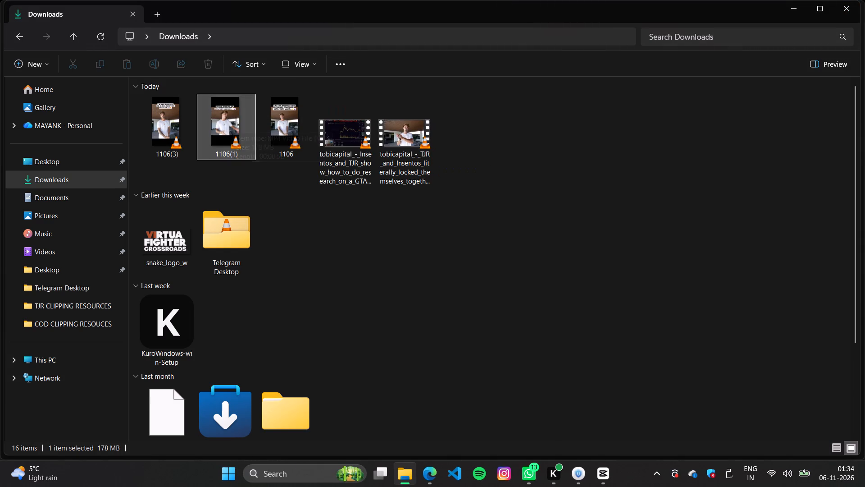
# Check the exported clip 1106(1) in VLC, close File Explorer and the player, and return to CapCut.
pyautogui.tripleClick(220, 119)
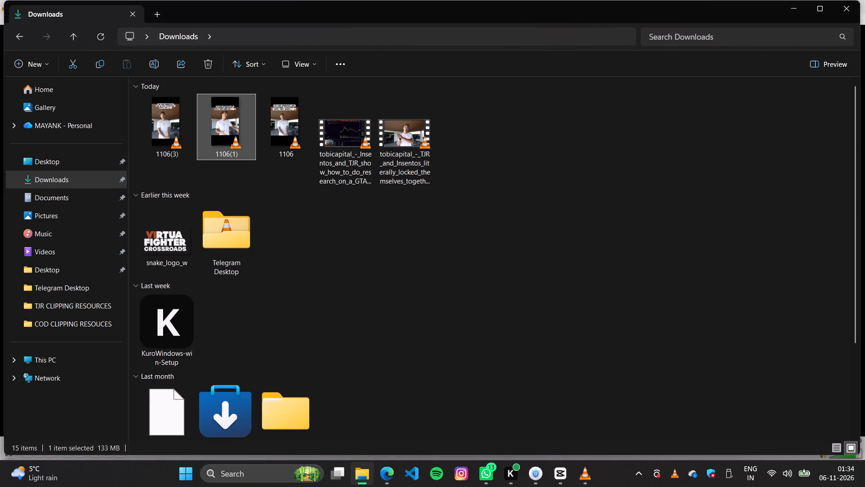
pyautogui.click(848, 7)
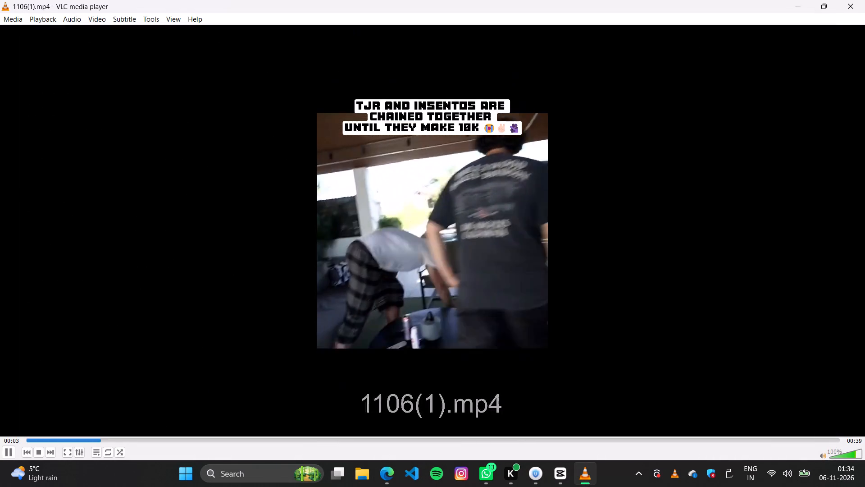
pyautogui.click(857, 5)
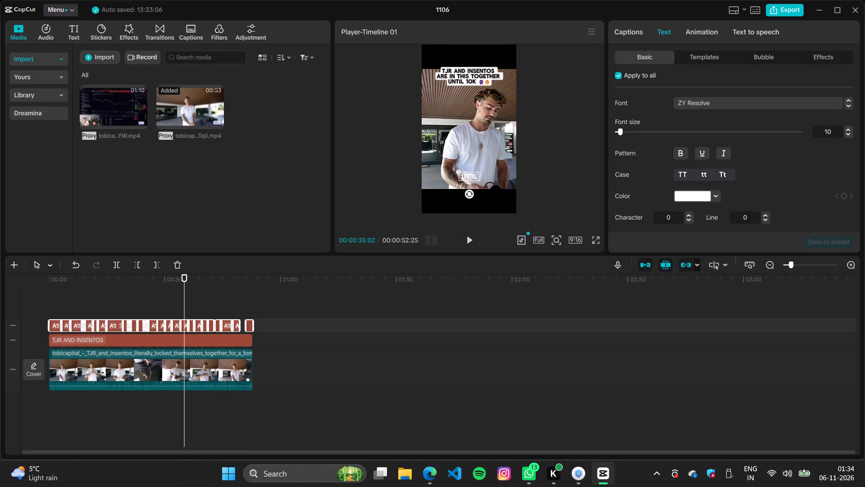
# Clear the timeline by deleting the captions, the TJR AND INSENTOS title and the video clip together.
pyautogui.moveTo(281, 380); pyautogui.dragTo(99, 341)
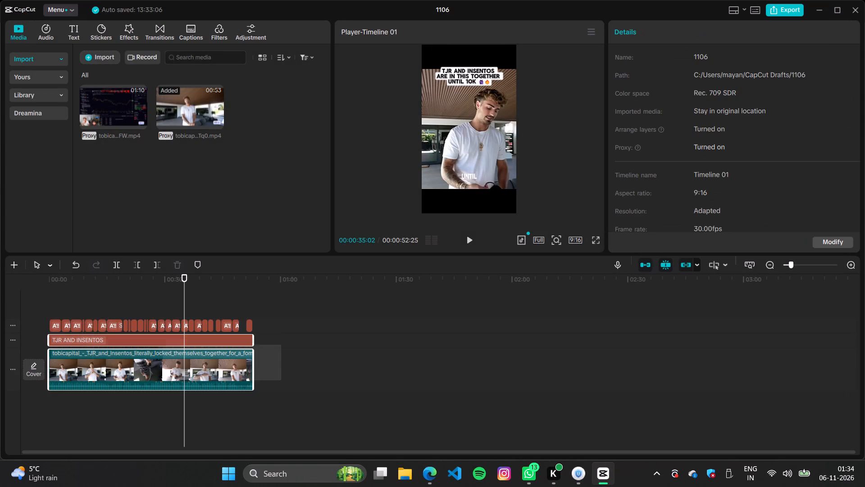
pyautogui.moveTo(99, 341); pyautogui.dragTo(61, 322)
pyautogui.click(78, 339)
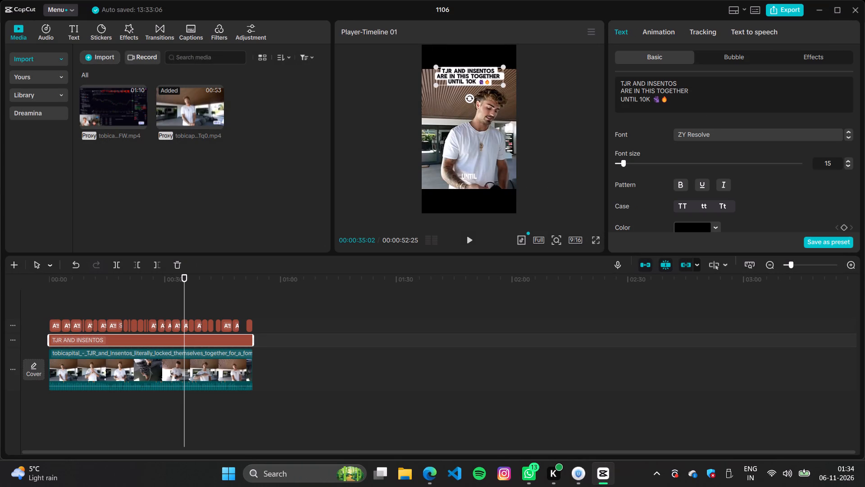
pyautogui.moveTo(269, 374); pyautogui.dragTo(40, 327)
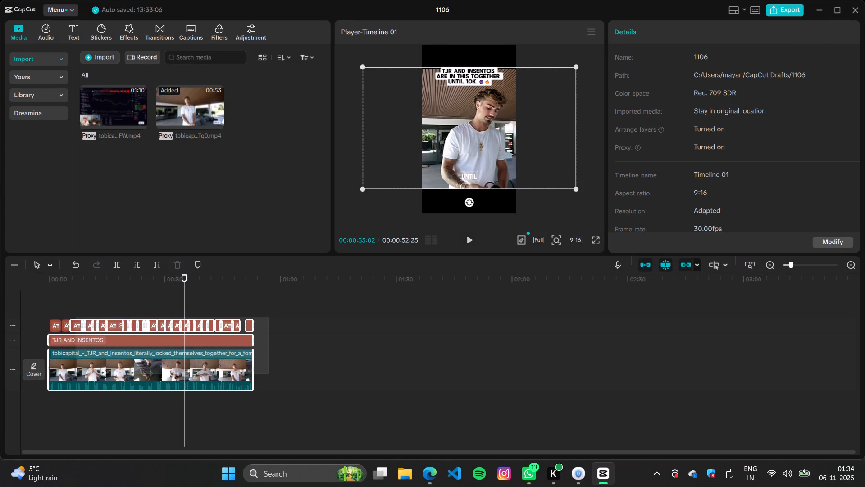
pyautogui.moveTo(40, 327); pyautogui.dragTo(29, 332)
pyautogui.press('BackSpace')
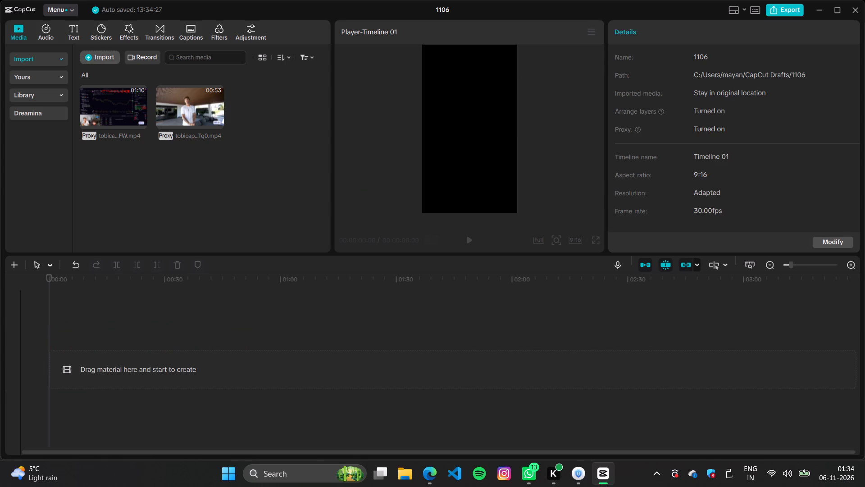
# Import 1106(1).mp4 from Downloads and add it to the empty timeline.
pyautogui.click(108, 56)
pyautogui.click(198, 102)
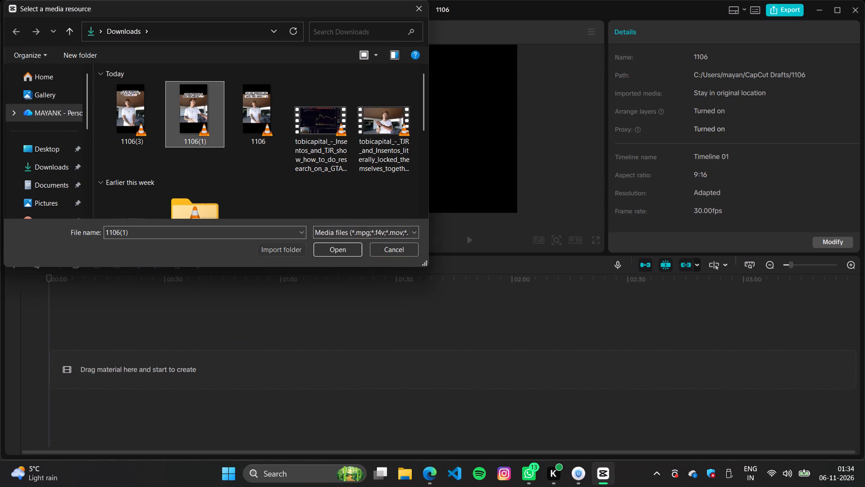
pyautogui.click(341, 250)
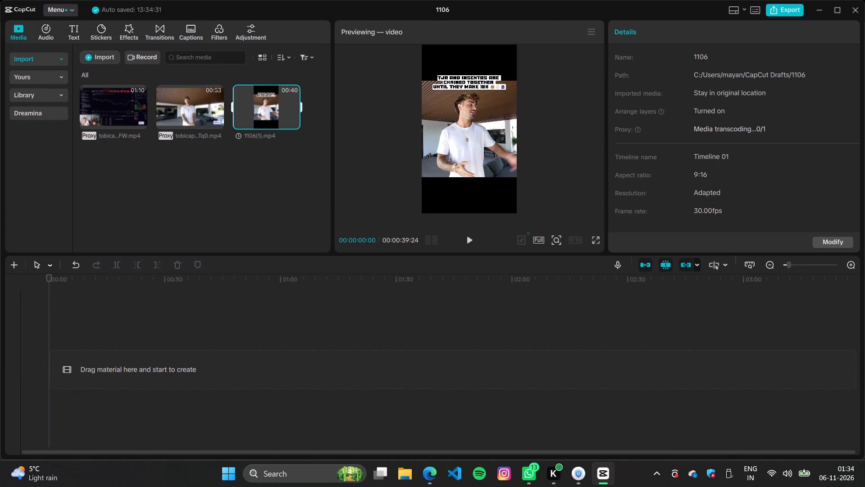
pyautogui.click(293, 120)
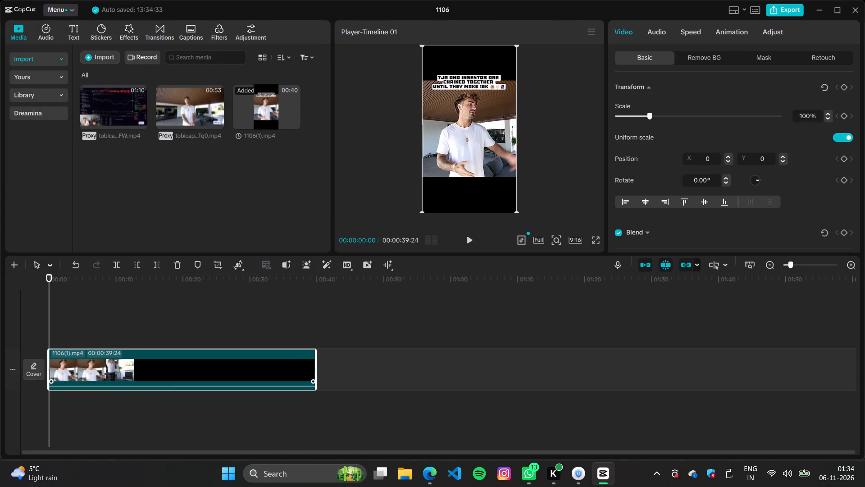
# Generate auto captions for the 1106(1) clip with English as the spoken language and filler-word identification on.
pyautogui.click(72, 37)
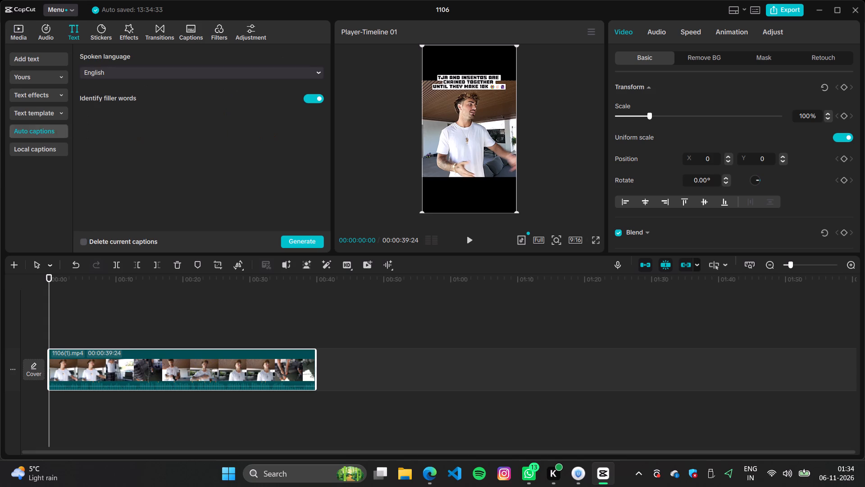
pyautogui.click(309, 239)
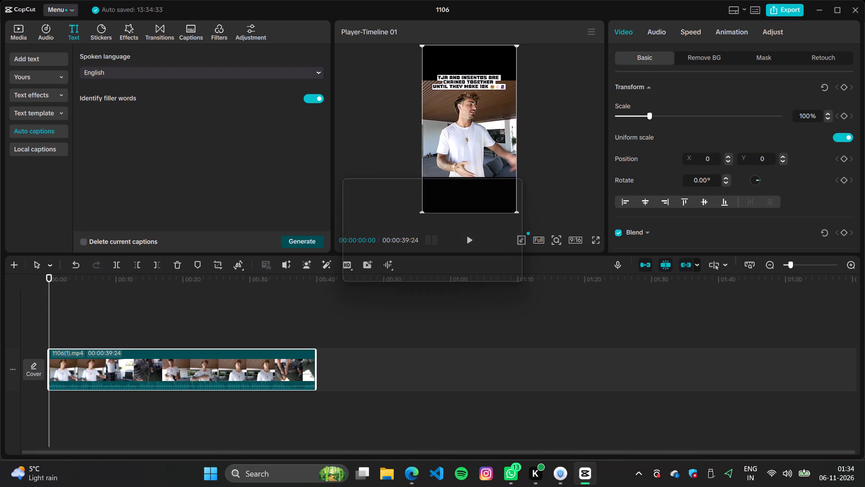